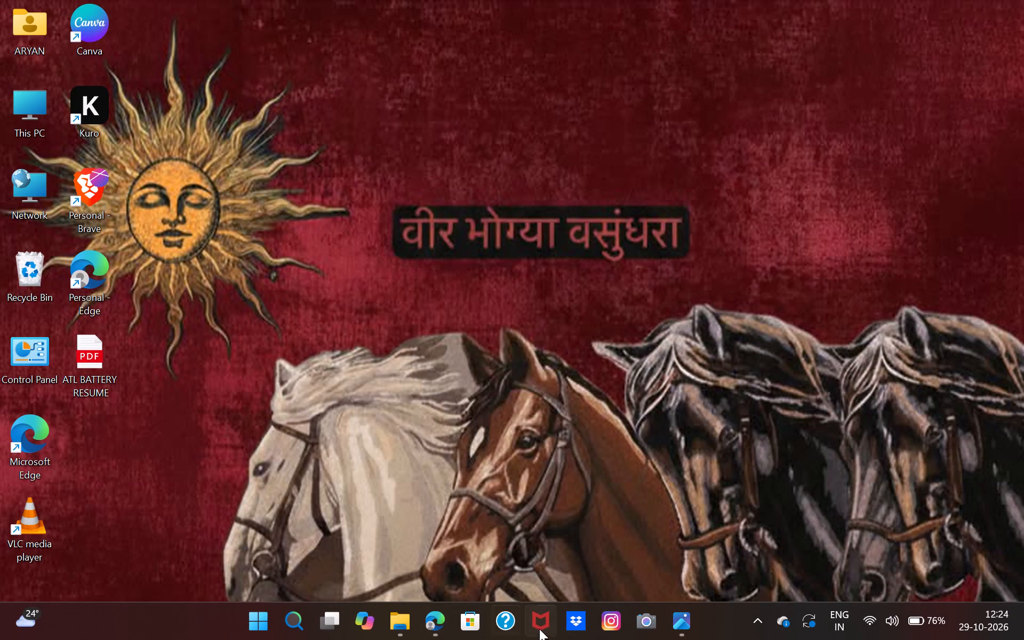
Open the Brave browser with the Personal profile.
left_click(295, 617)
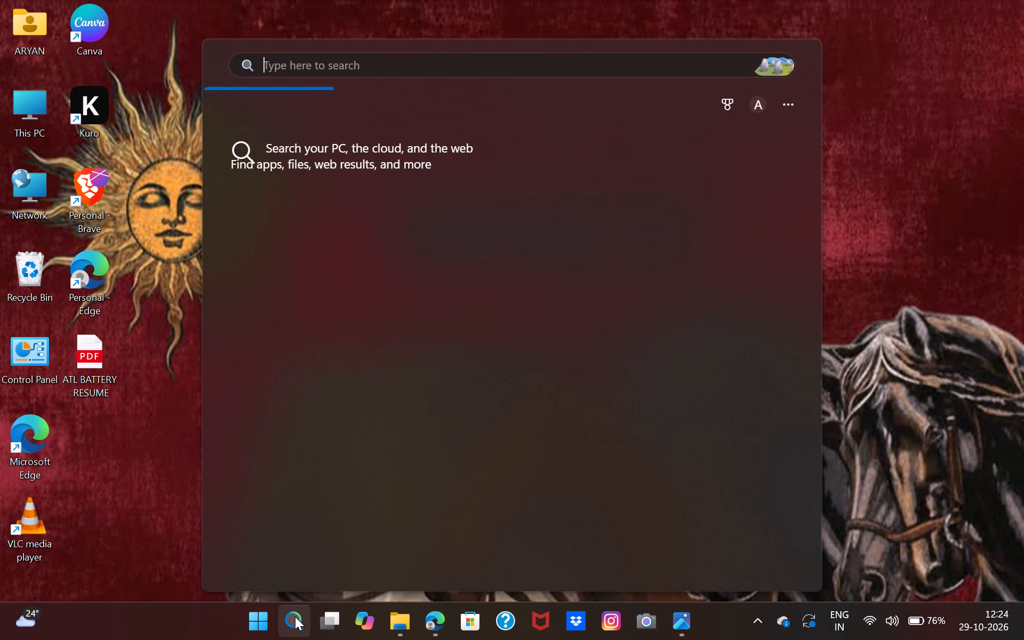
double_click(412, 139)
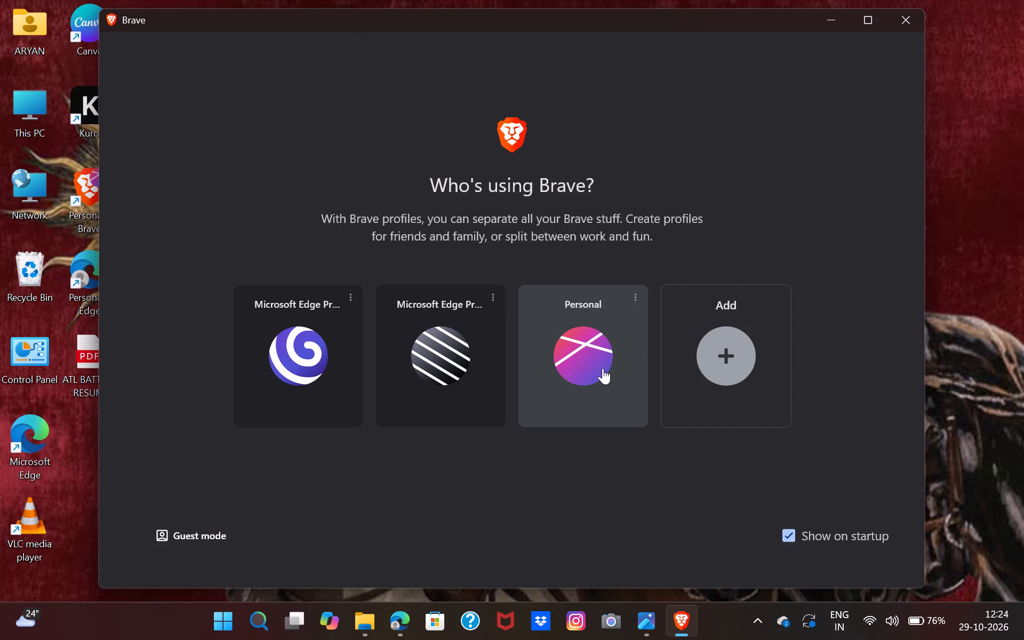
left_click(597, 367)
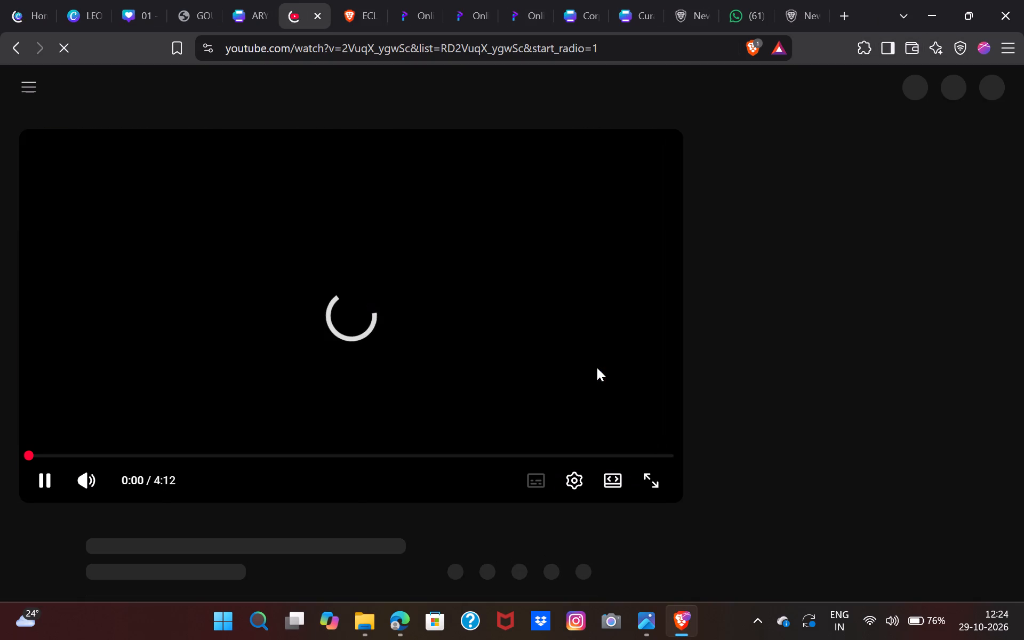
Pause the YouTube video and close its browser tab.
left_click(475, 359)
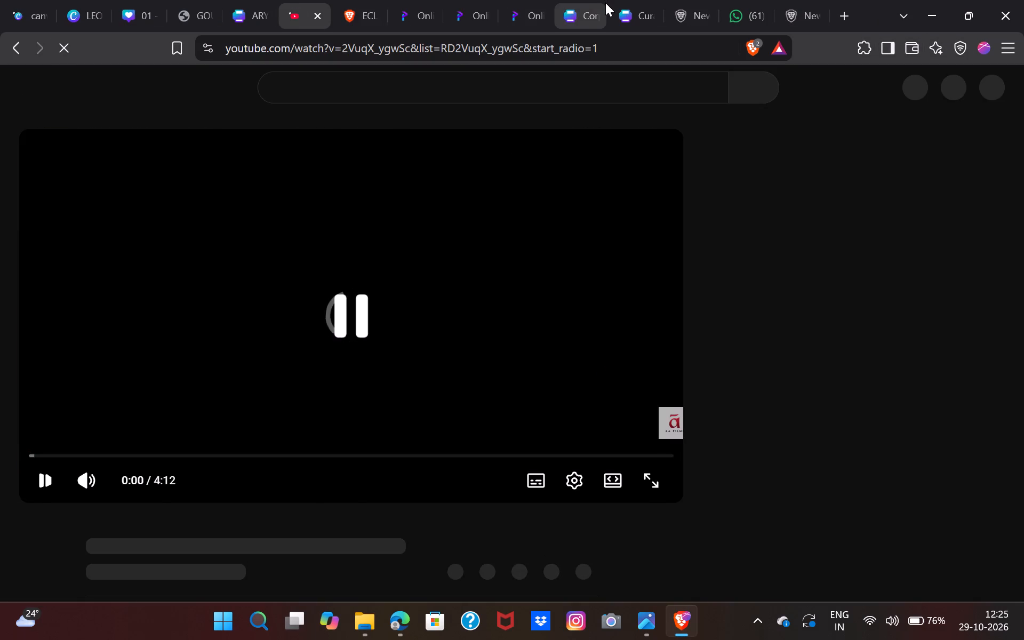
left_click(605, 3)
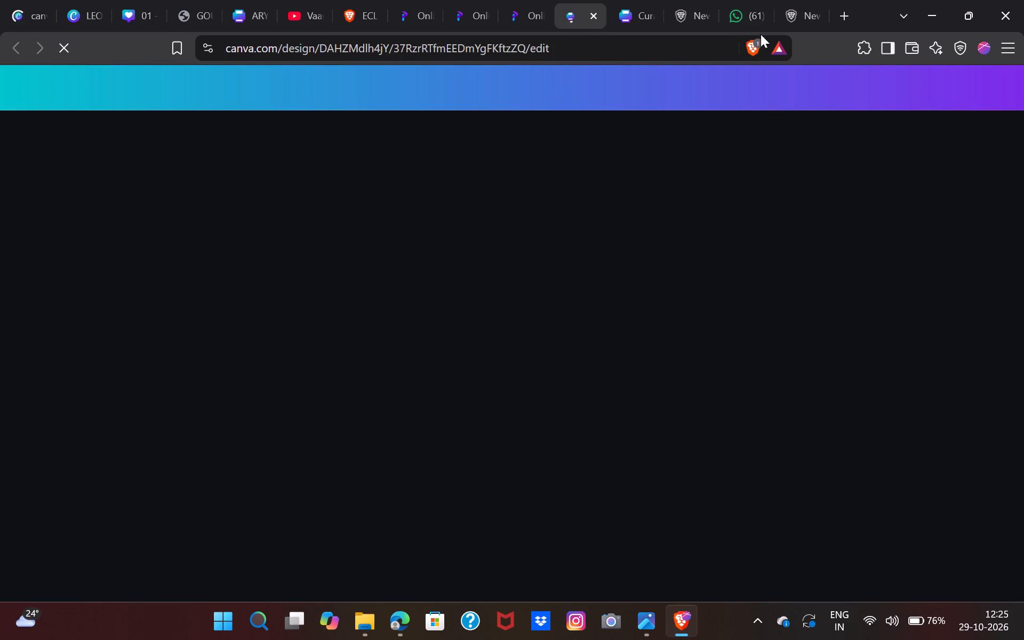
left_click(302, 4)
left_click(315, 15)
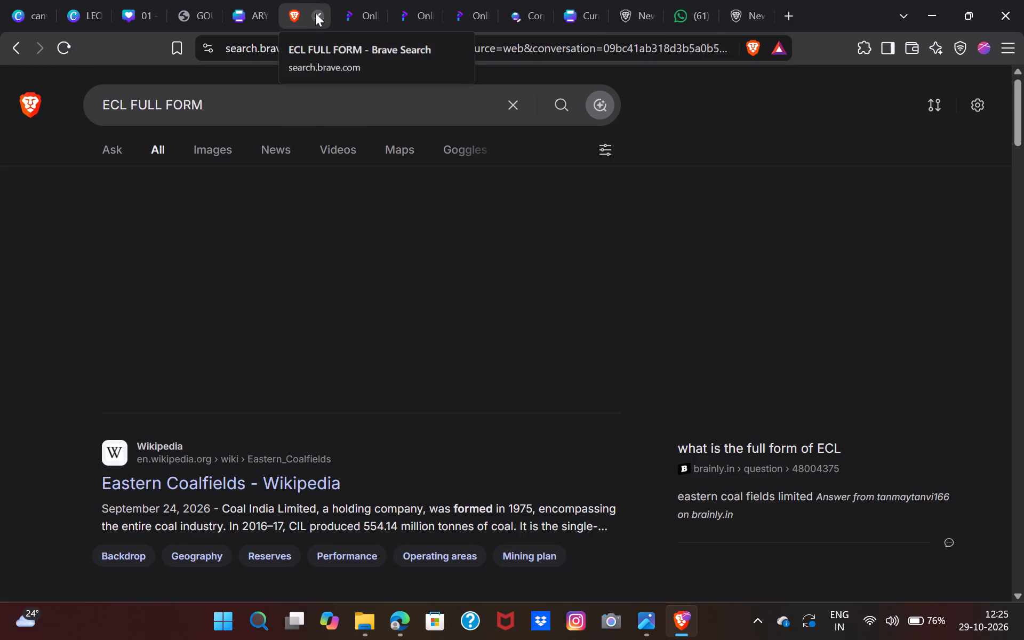
Open the LEO CLUB BIT SINDRI design from the recent designs on the Canva home page.
left_click(36, 1)
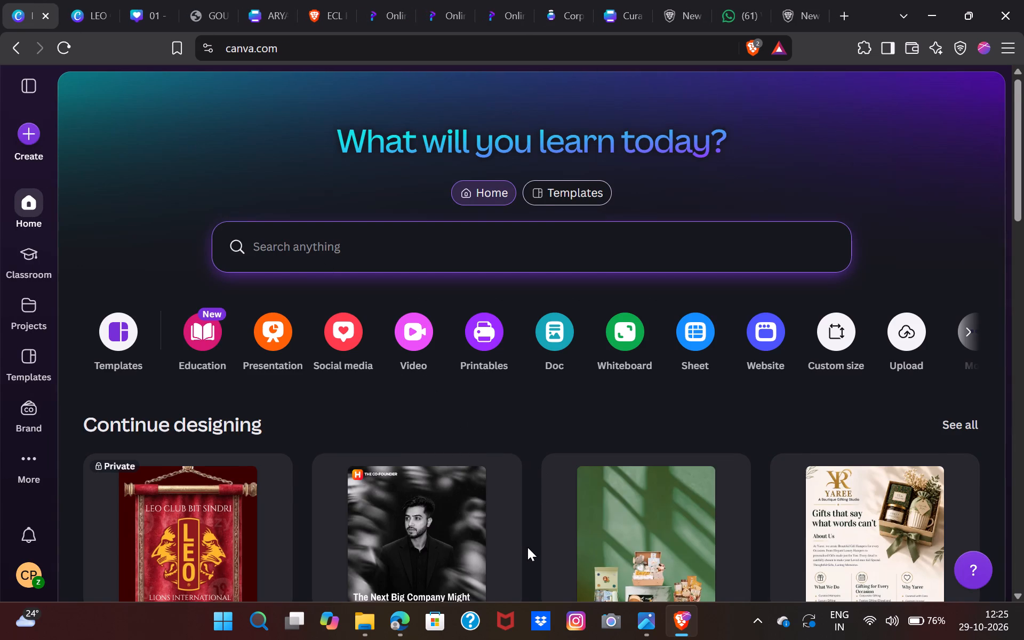
scroll(527, 547, "down", 2)
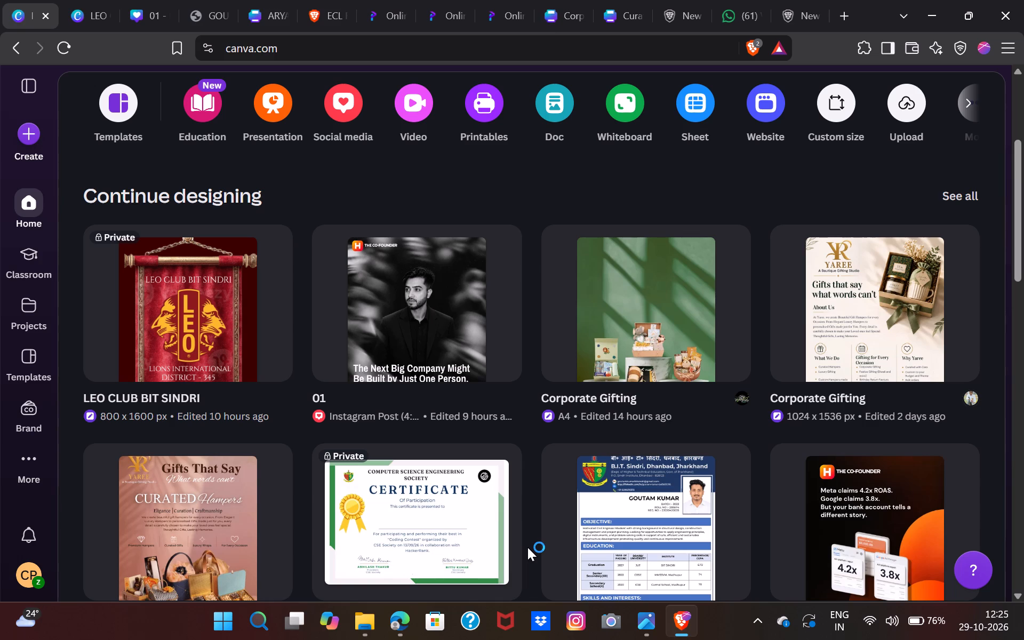
left_click(181, 300)
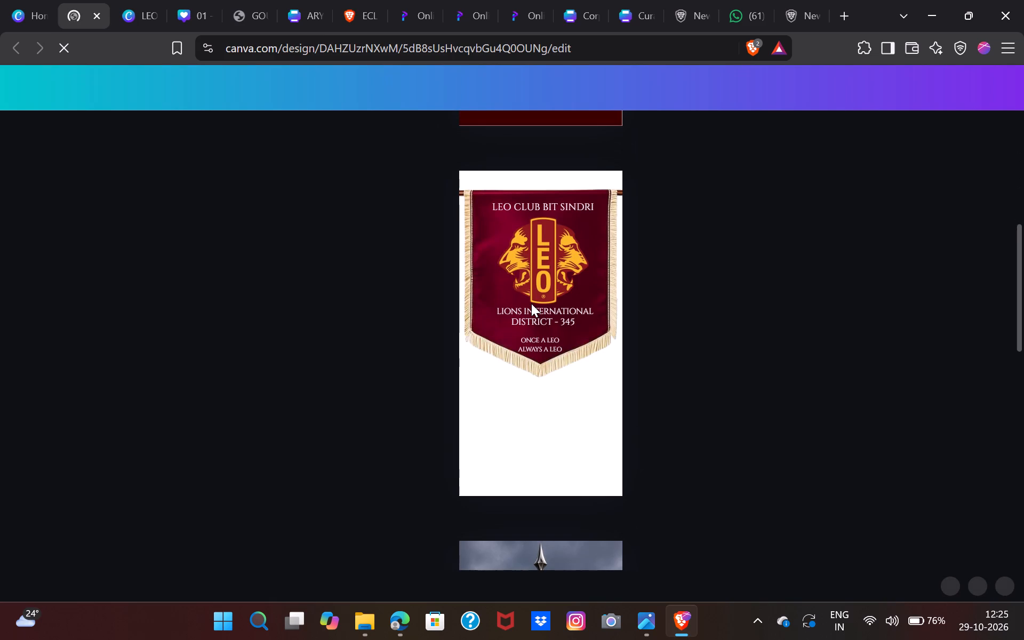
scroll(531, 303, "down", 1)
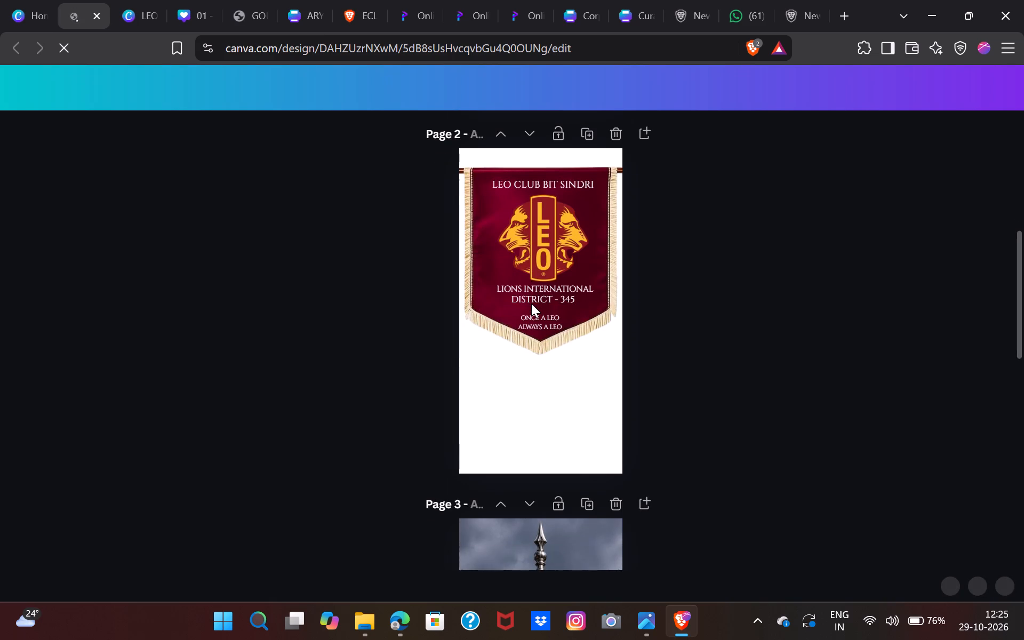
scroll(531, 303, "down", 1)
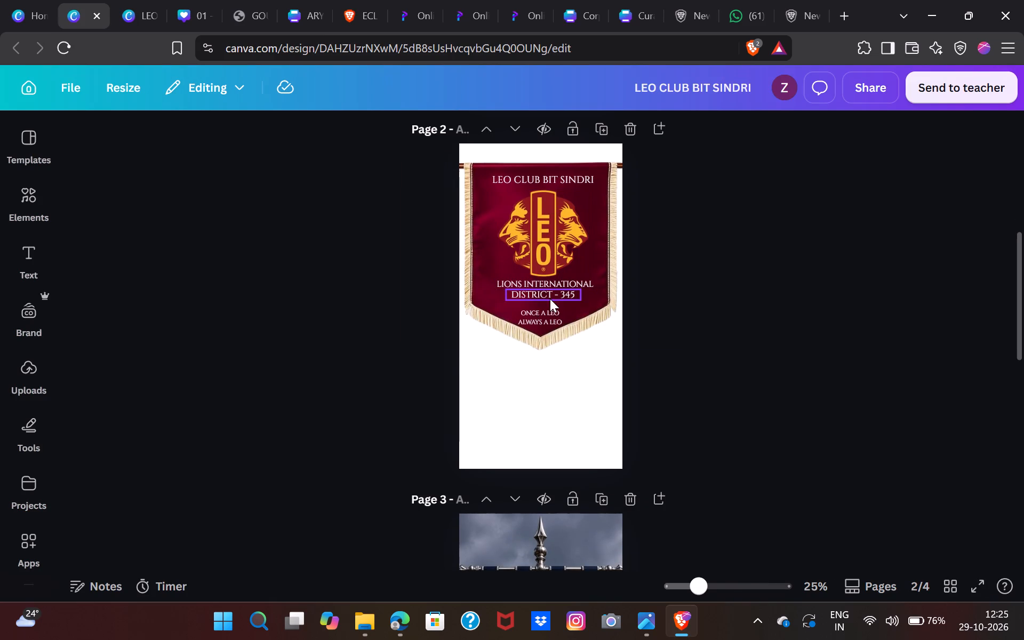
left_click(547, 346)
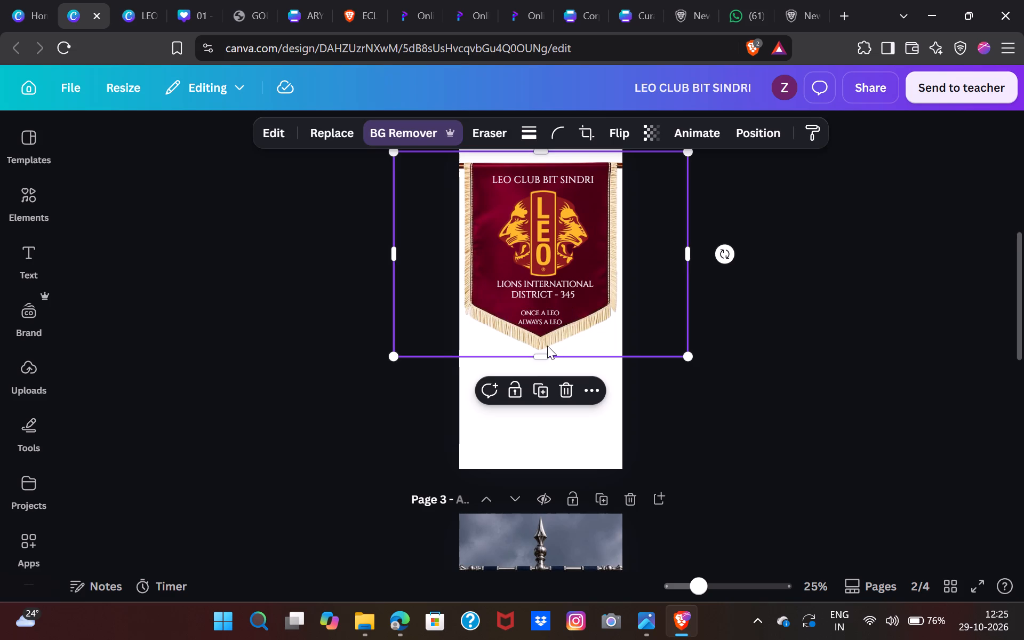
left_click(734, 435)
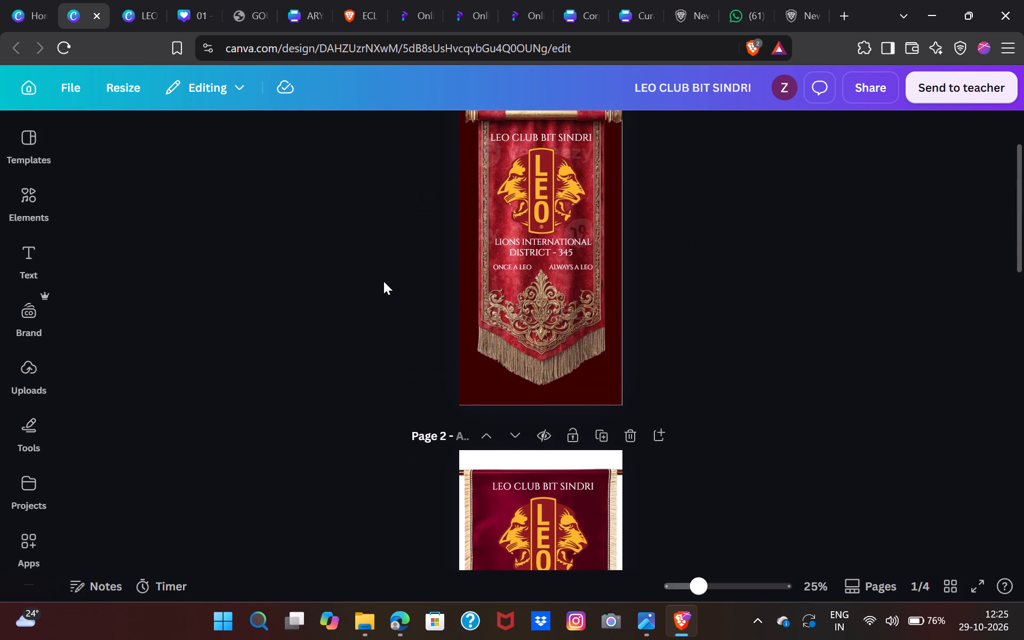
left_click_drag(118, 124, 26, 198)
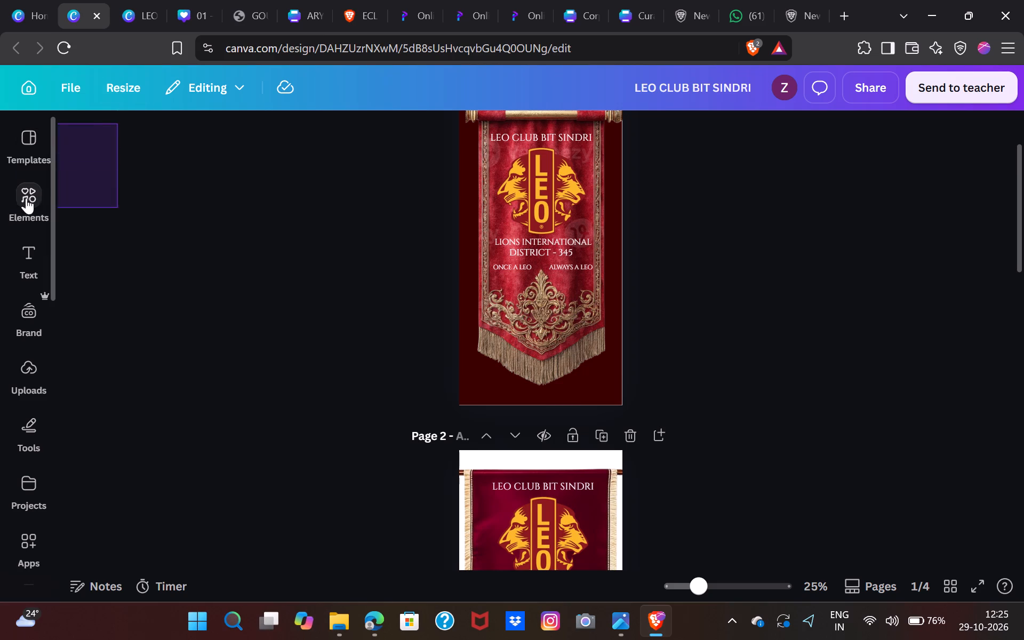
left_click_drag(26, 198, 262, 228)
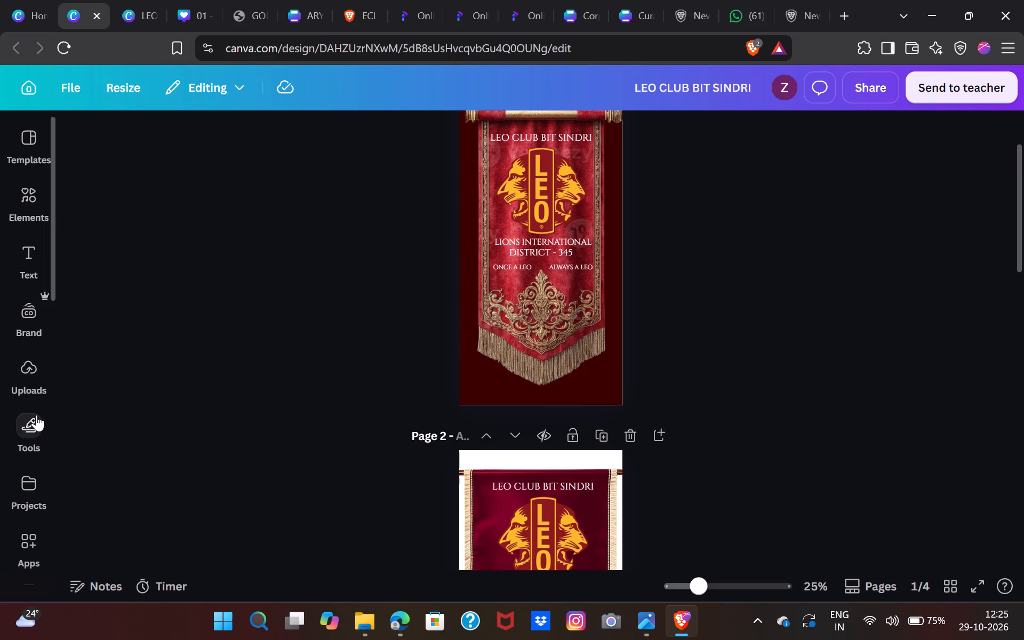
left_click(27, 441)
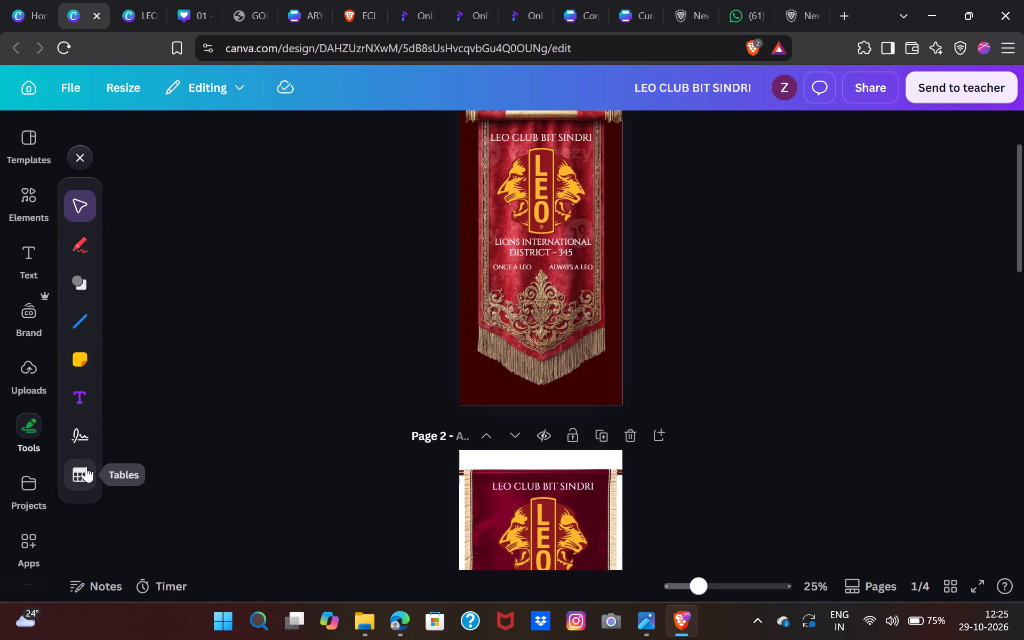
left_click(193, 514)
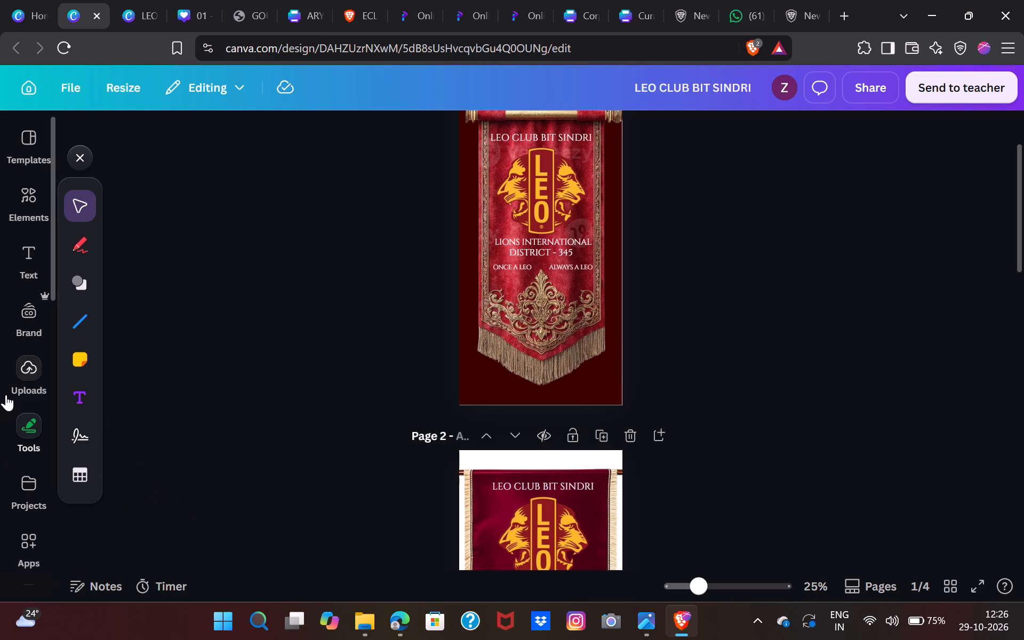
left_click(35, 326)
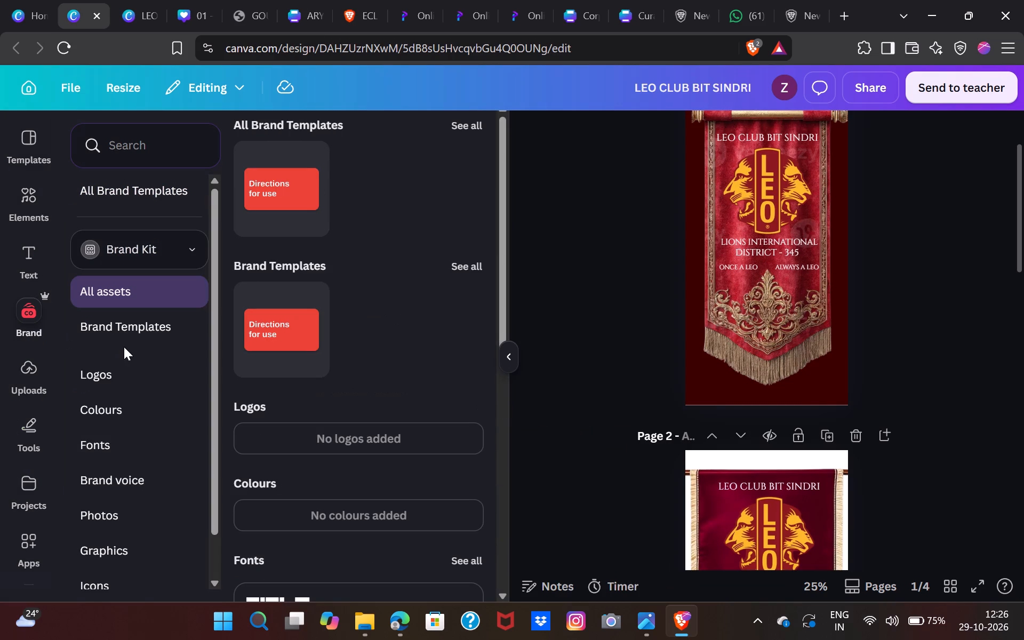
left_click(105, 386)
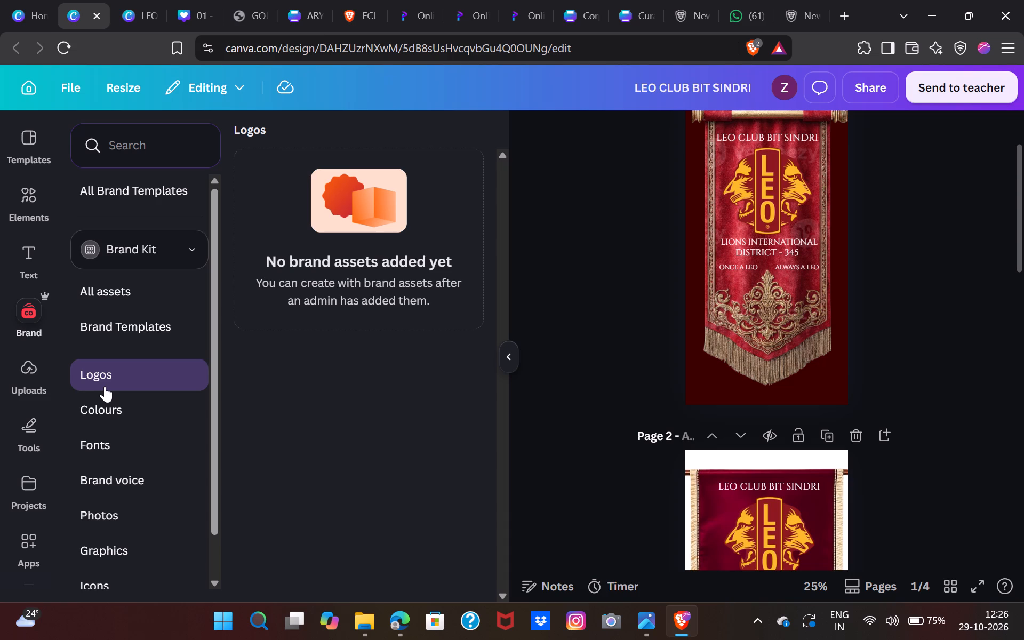
Find the trending text-warping app TypeCraft among the Canva apps and open it in the design.
left_click(26, 566)
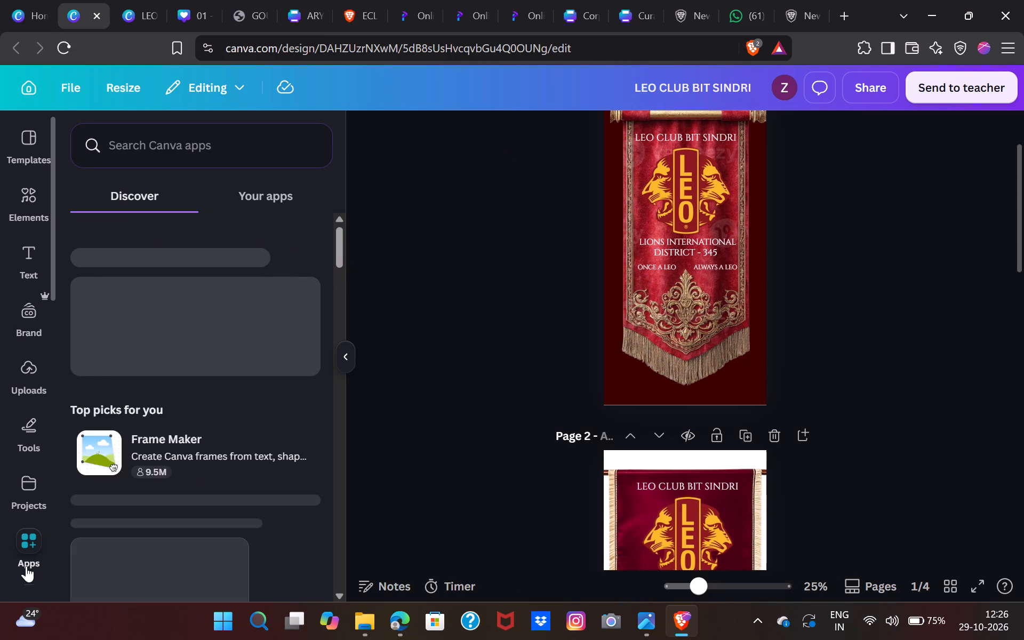
scroll(167, 323, "down", 1)
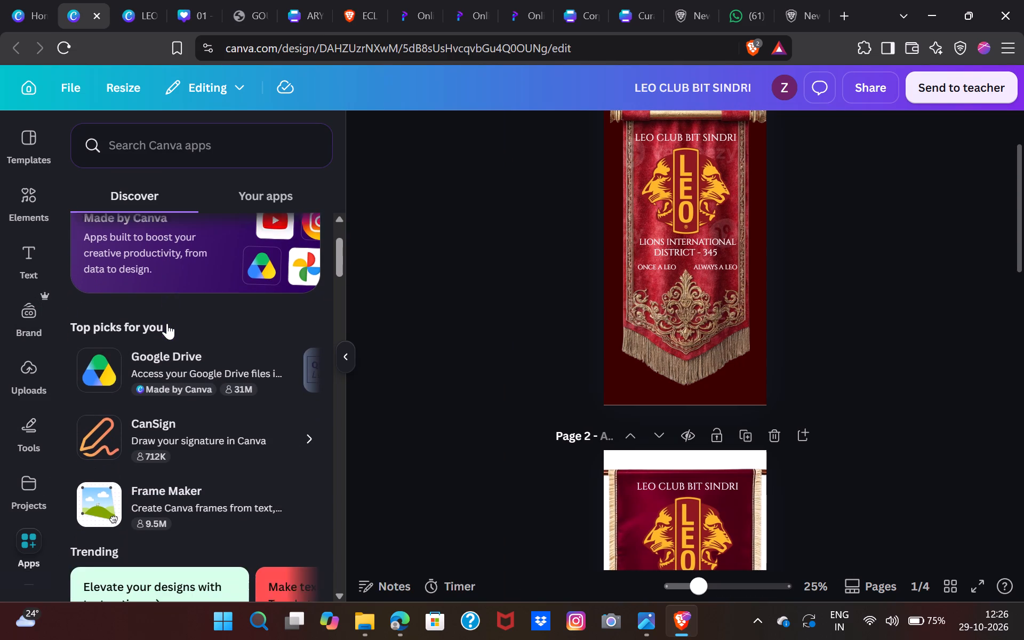
scroll(167, 323, "down", 3)
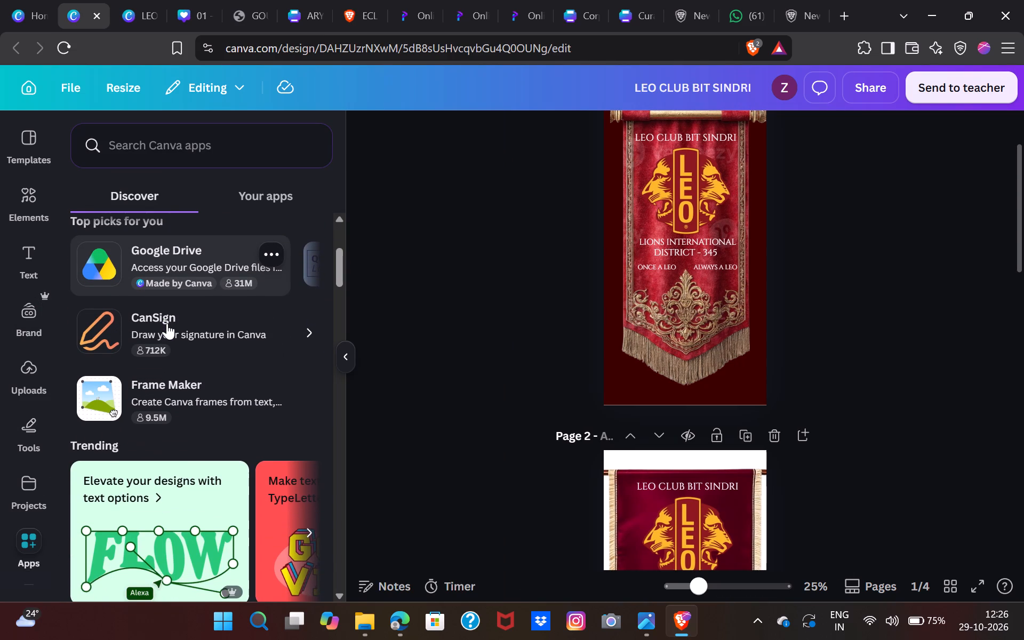
scroll(167, 323, "down", 3)
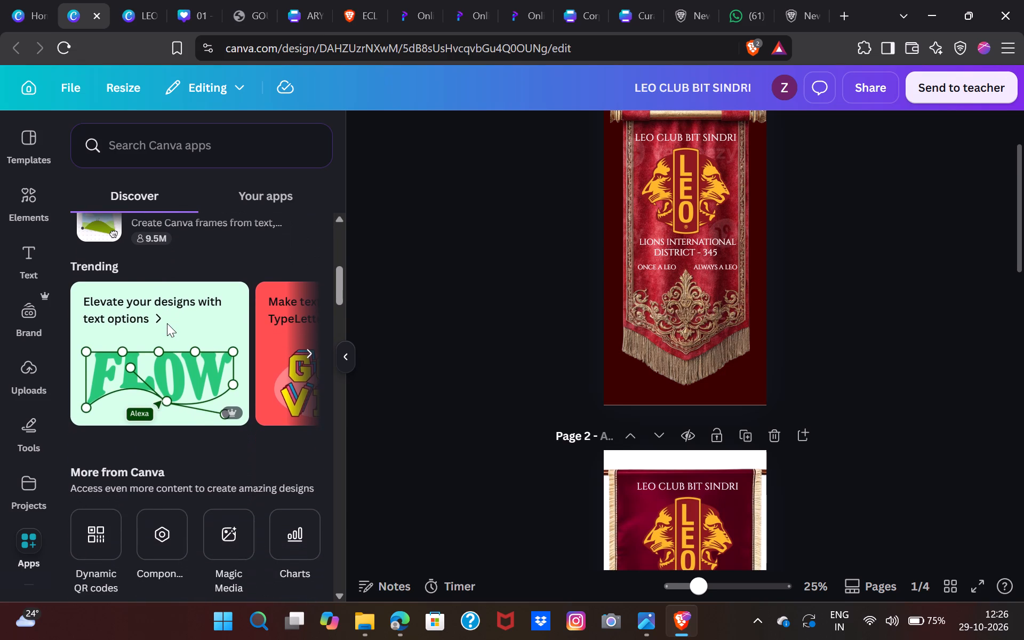
scroll(167, 323, "down", 1)
left_click(167, 323)
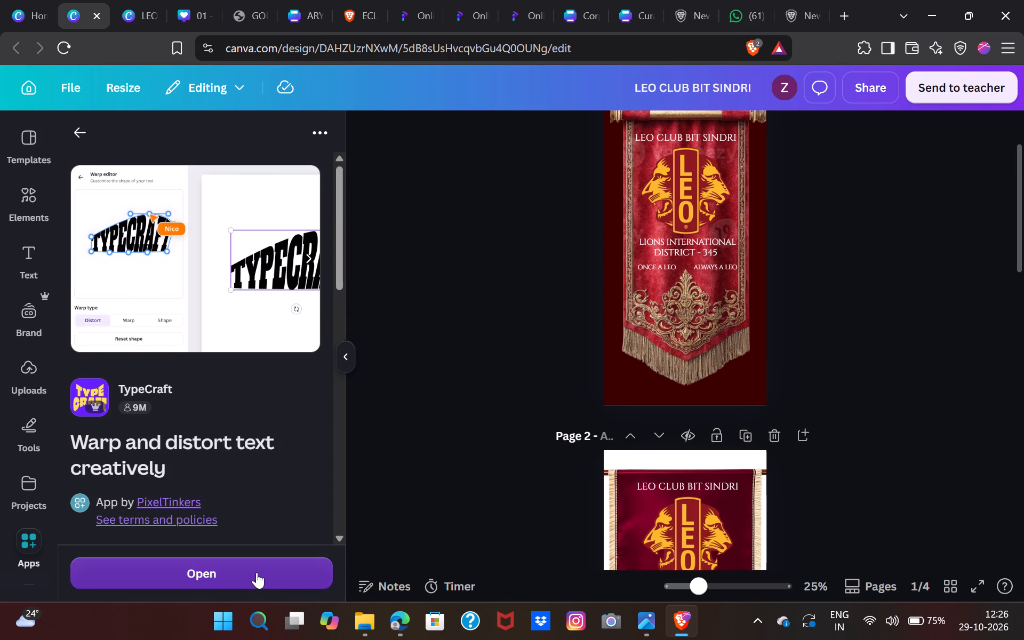
left_click(255, 571)
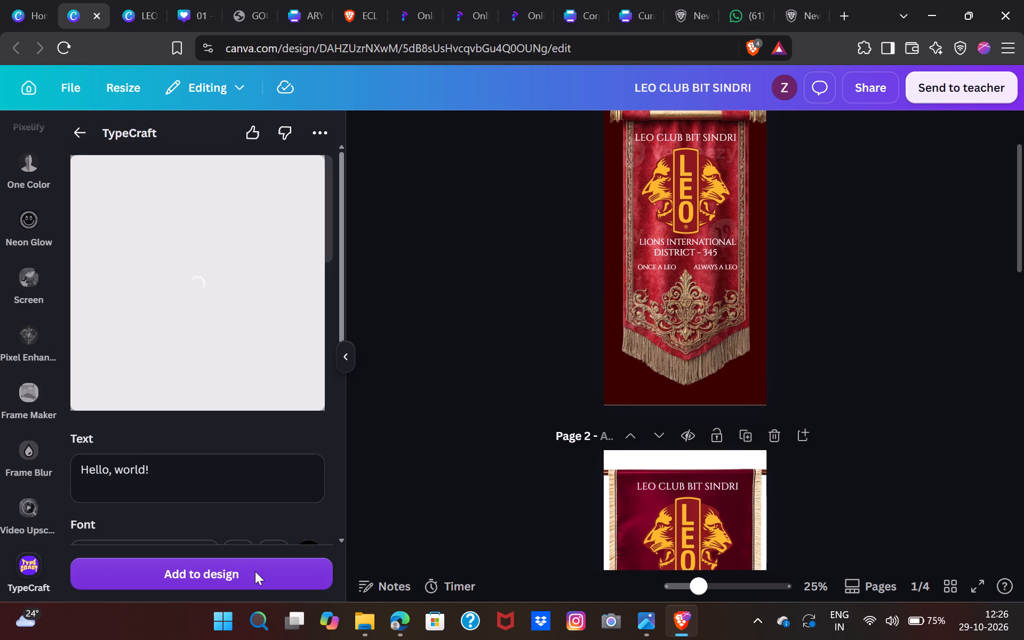
Replace the TypeCraft sample text with "ONCE A LEO ALWAYS A LEO".
left_click(155, 469)
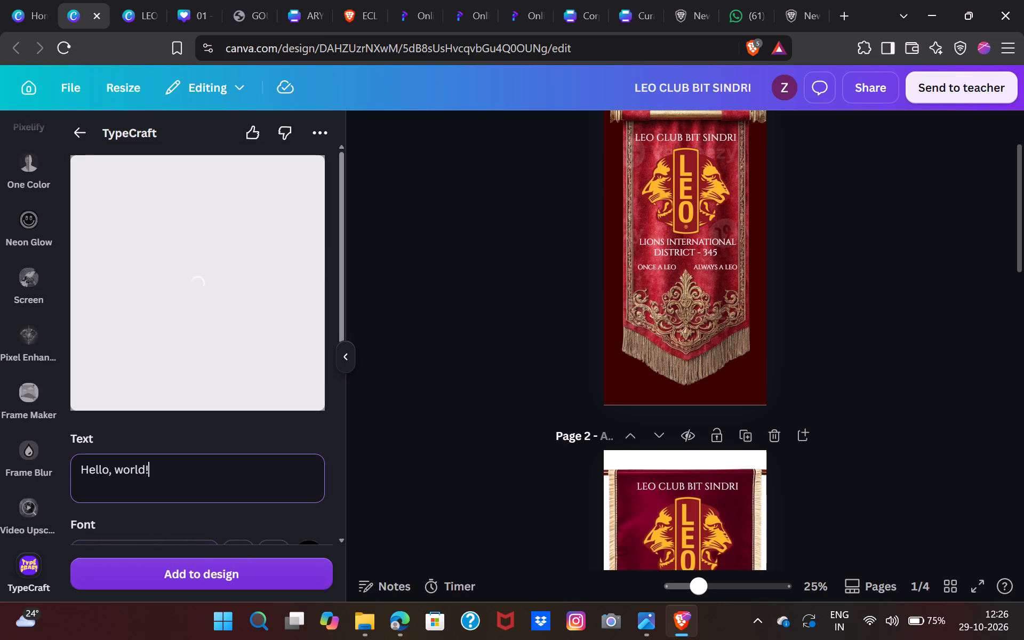
scroll(155, 469, "down", 2)
left_click_drag(151, 435, 71, 431)
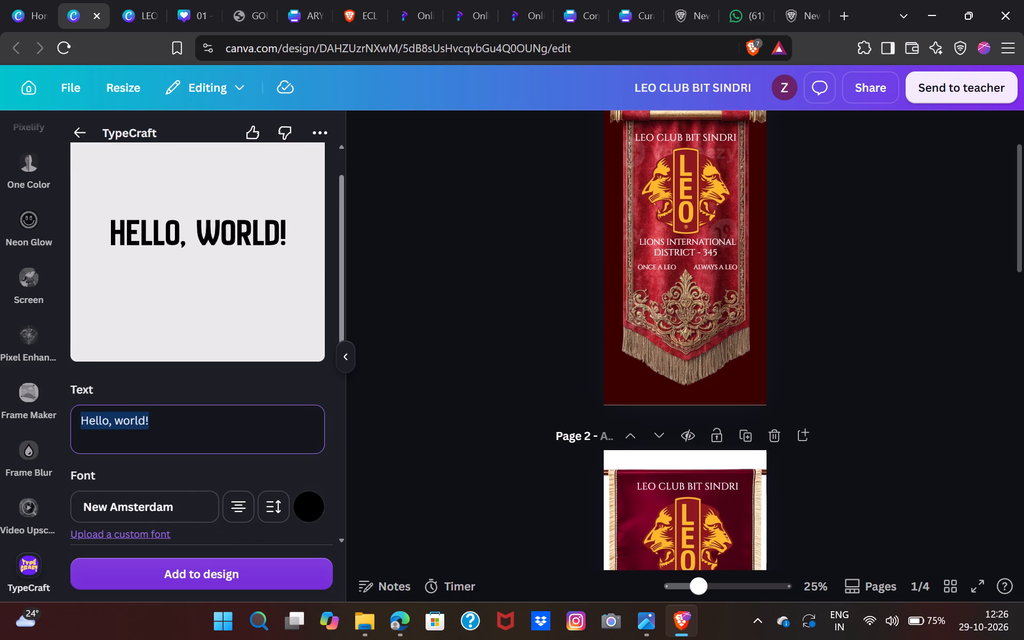
left_click_drag(71, 431, 70, 431)
type("ONCE A")
key("space")
type("LEO")
key("space")
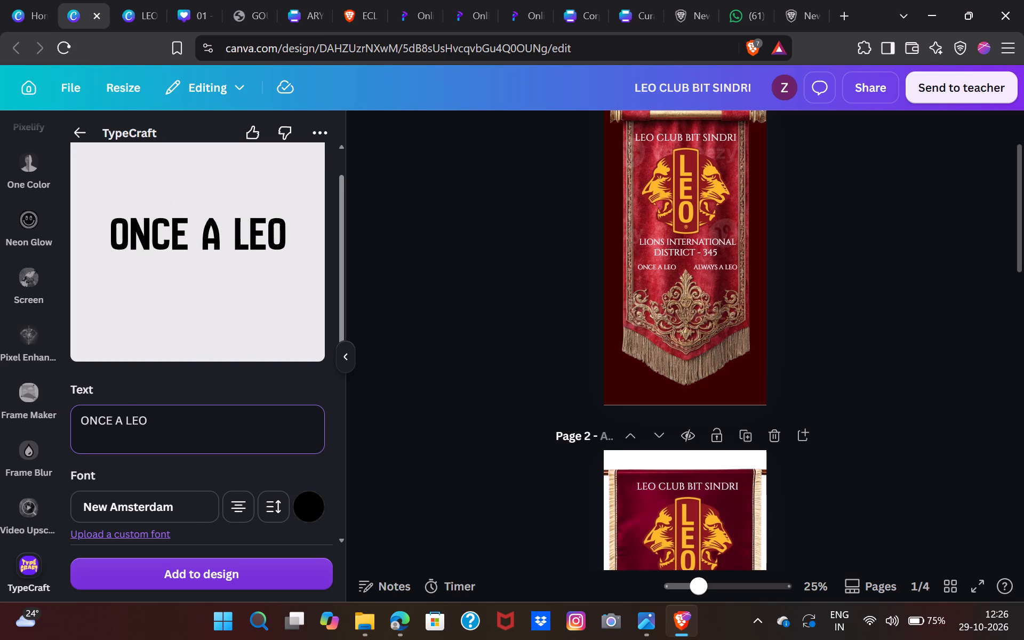
type("ALWY")
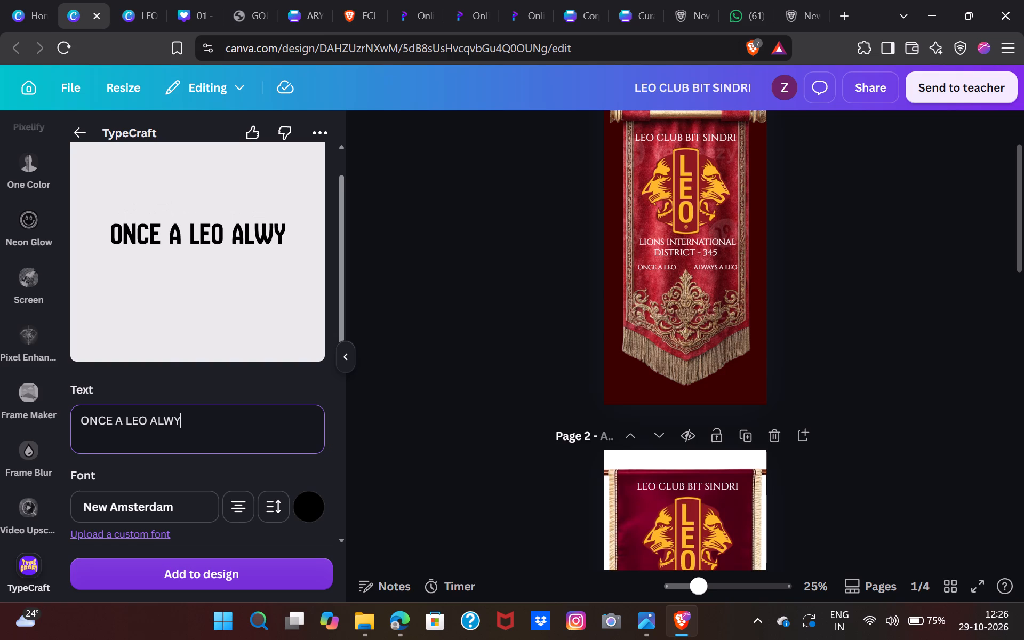
key("BackSpace")
key("a")
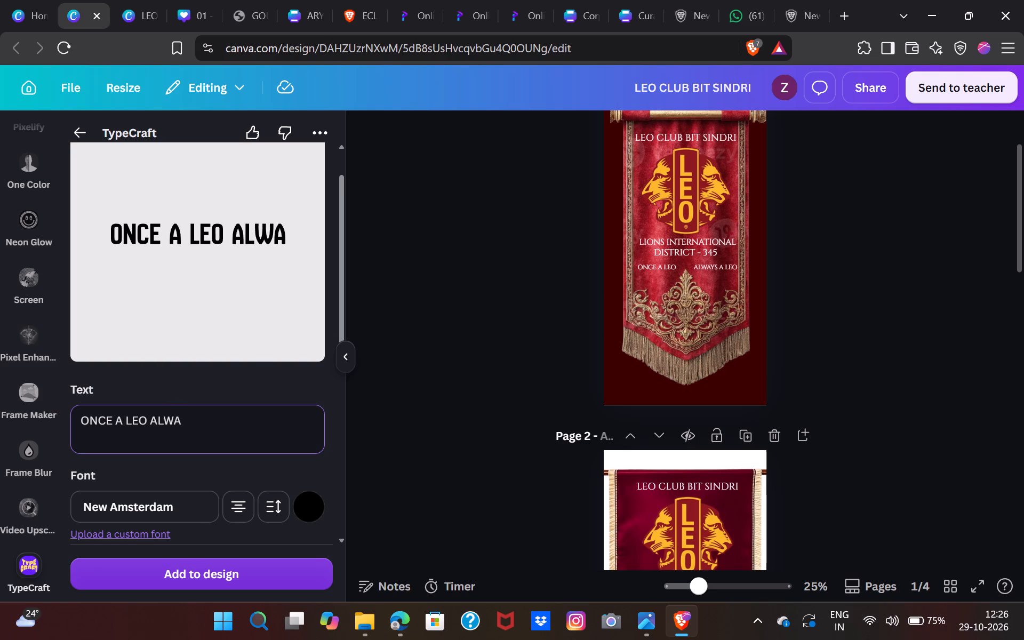
type("YS A LEO")
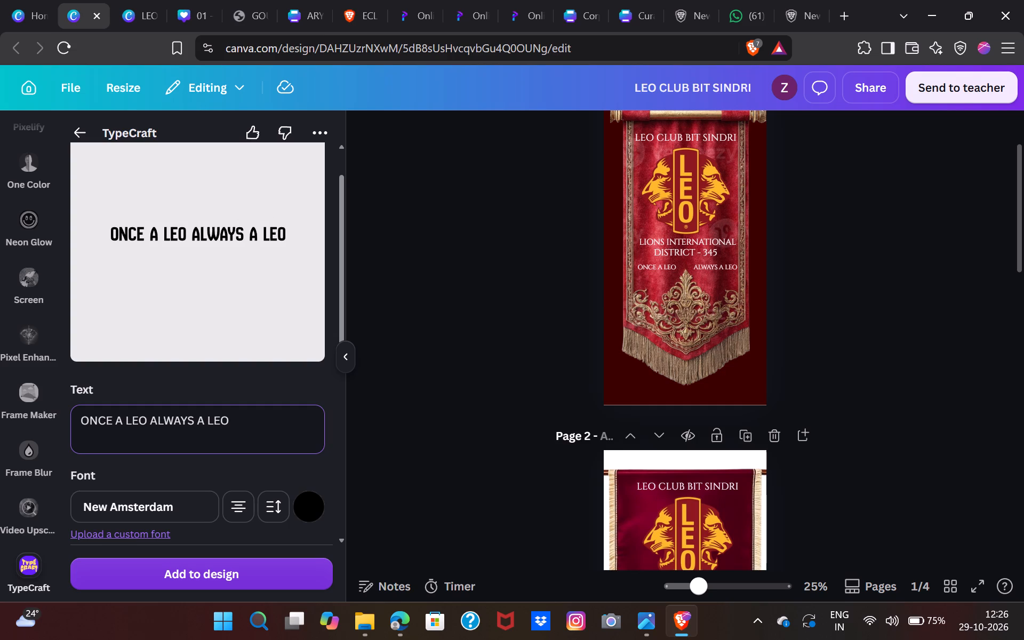
Set the font of the TypeCraft motto to Balalaika.
scroll(70, 431, "down", 1)
left_click(164, 373)
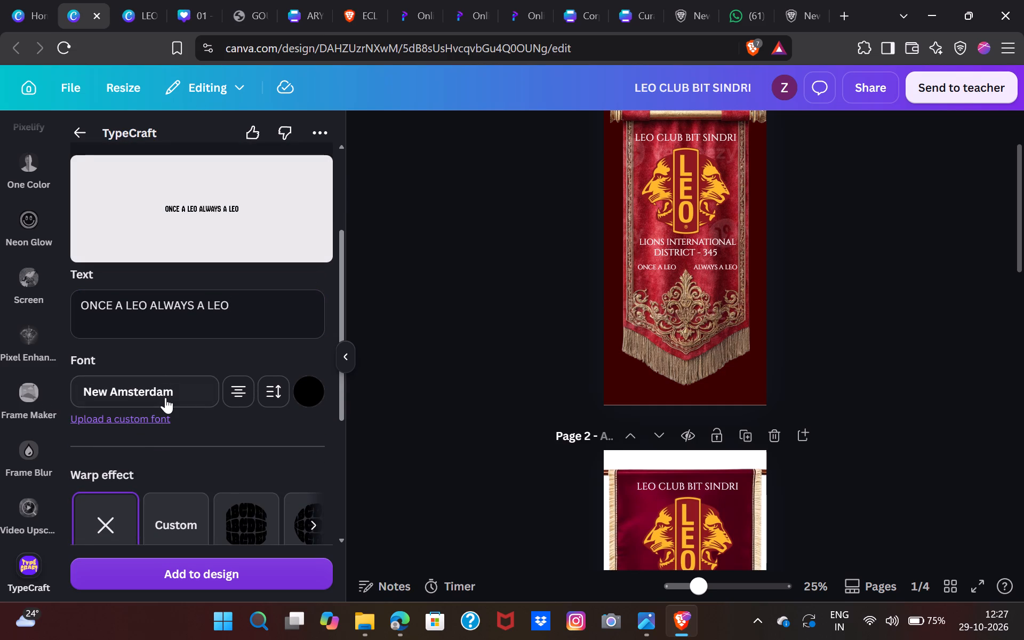
left_click(165, 397)
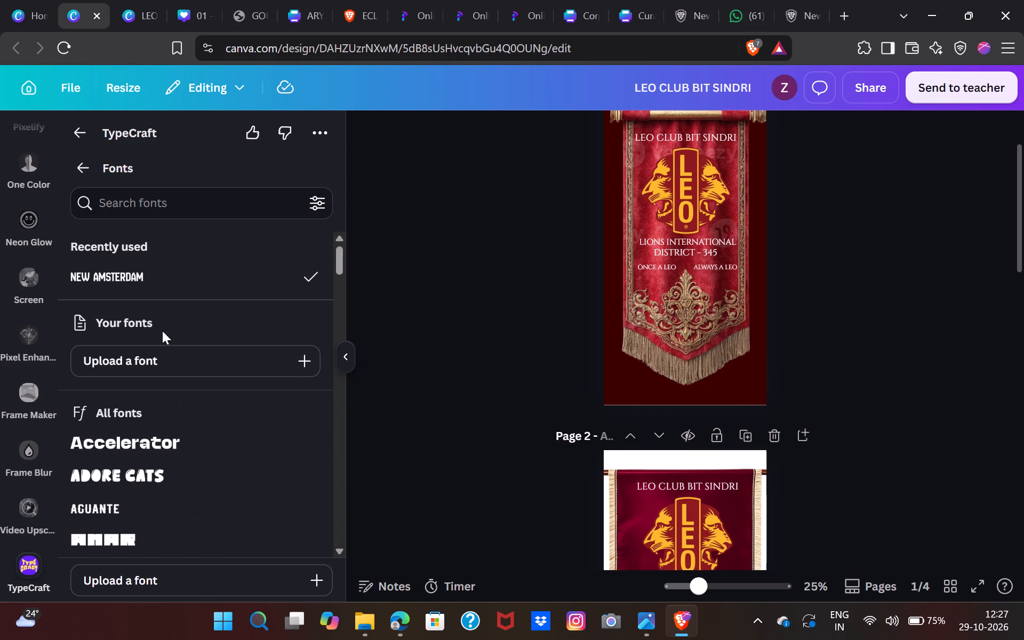
scroll(177, 449, "down", 5)
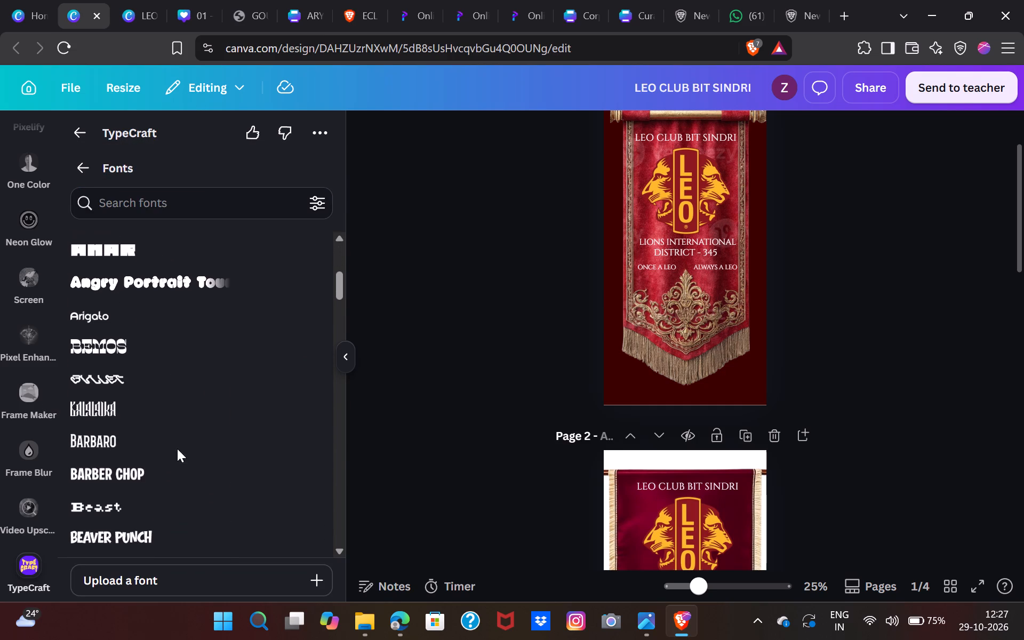
left_click(142, 398)
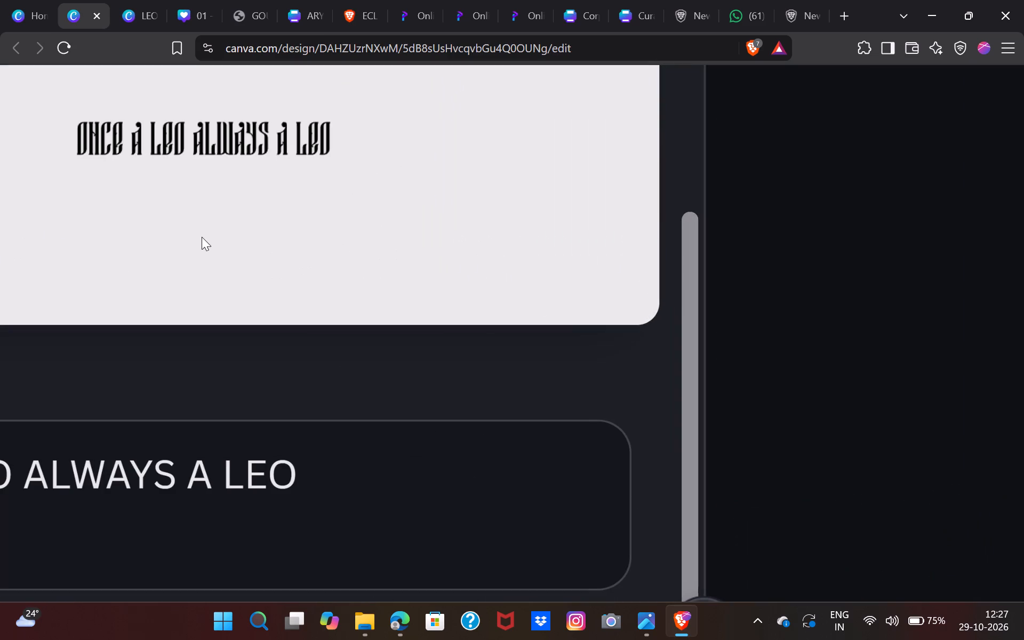
scroll(202, 237, "right", 1)
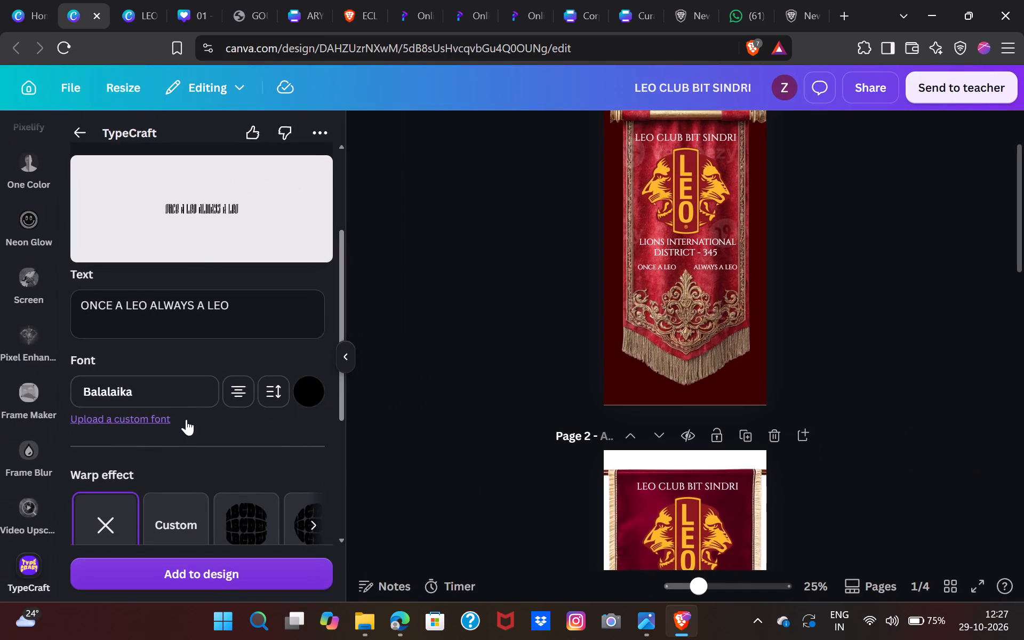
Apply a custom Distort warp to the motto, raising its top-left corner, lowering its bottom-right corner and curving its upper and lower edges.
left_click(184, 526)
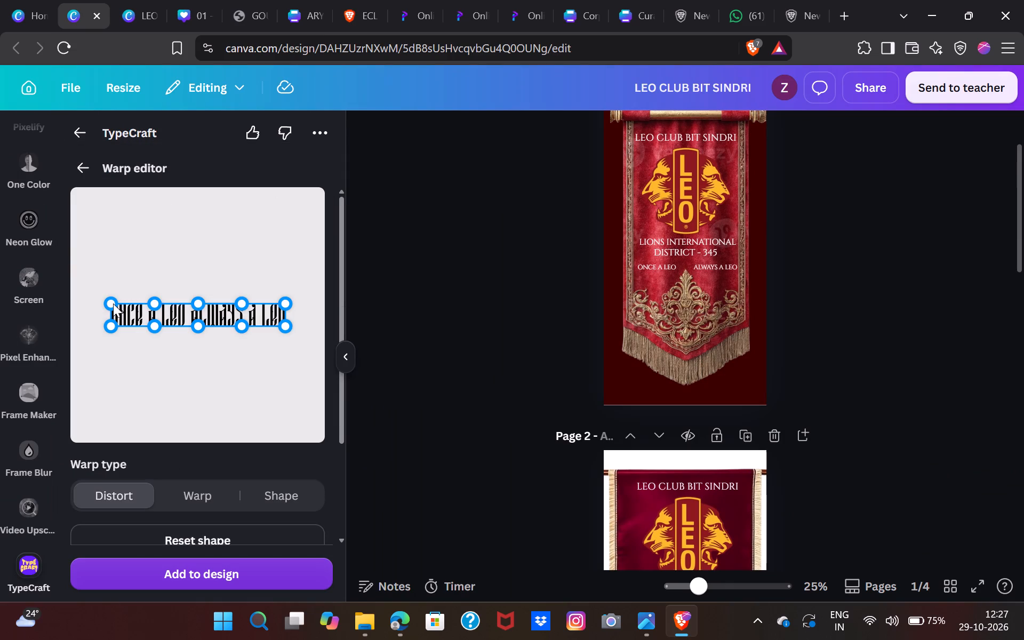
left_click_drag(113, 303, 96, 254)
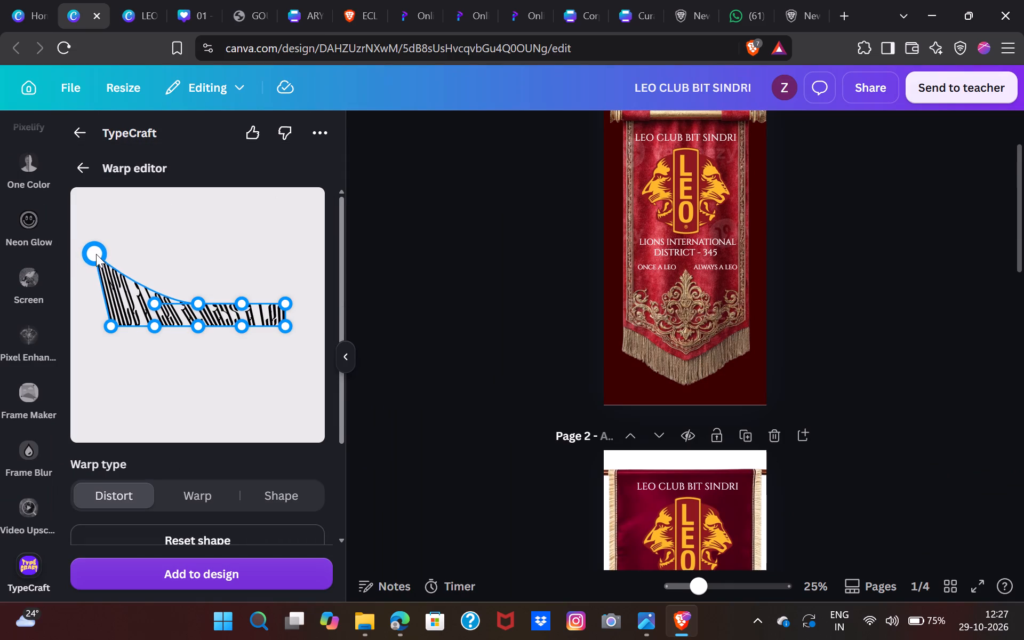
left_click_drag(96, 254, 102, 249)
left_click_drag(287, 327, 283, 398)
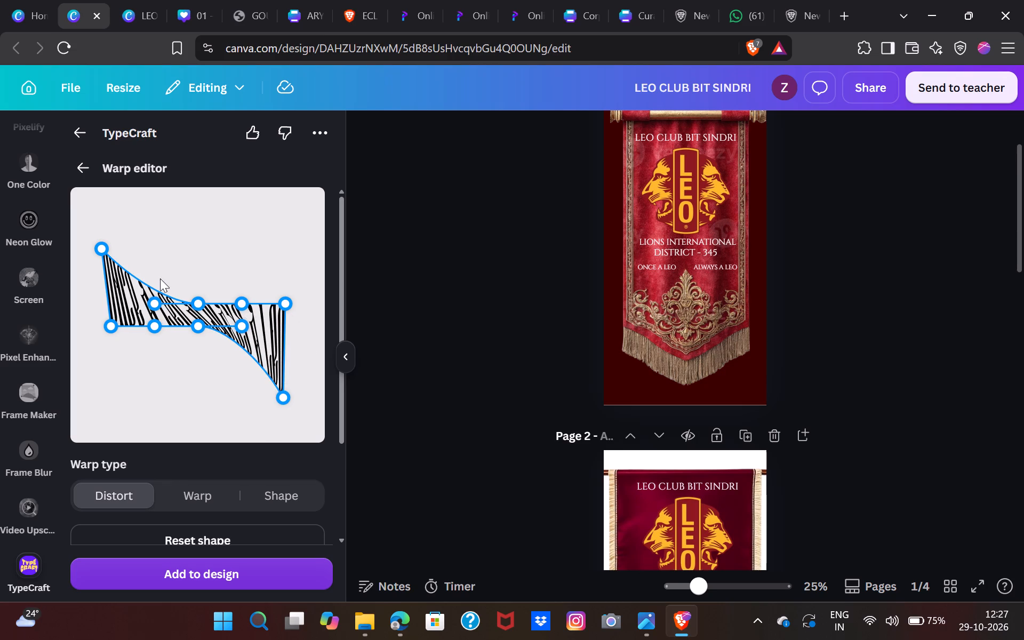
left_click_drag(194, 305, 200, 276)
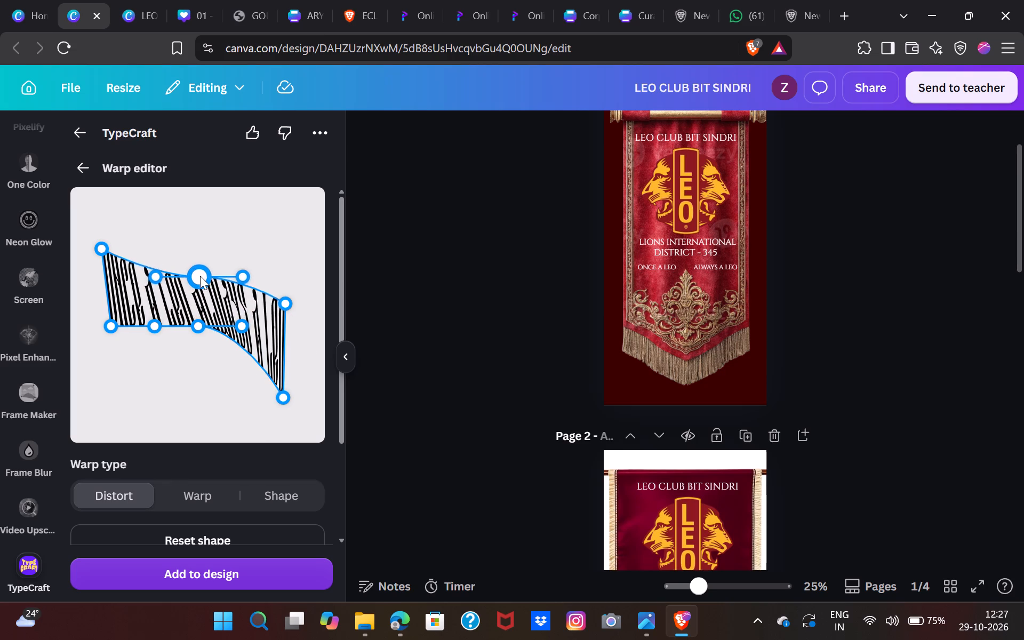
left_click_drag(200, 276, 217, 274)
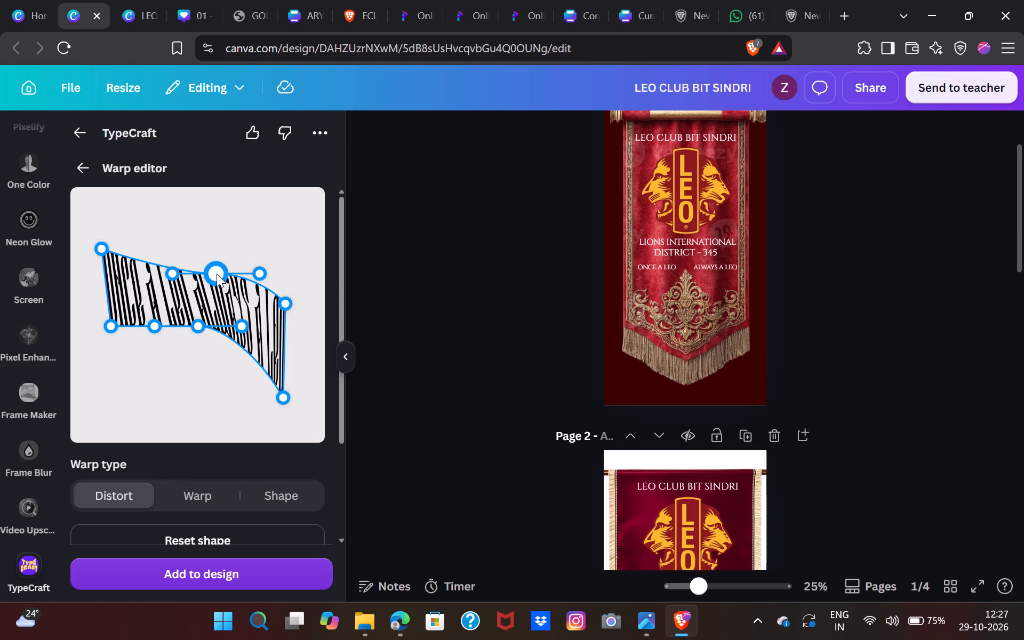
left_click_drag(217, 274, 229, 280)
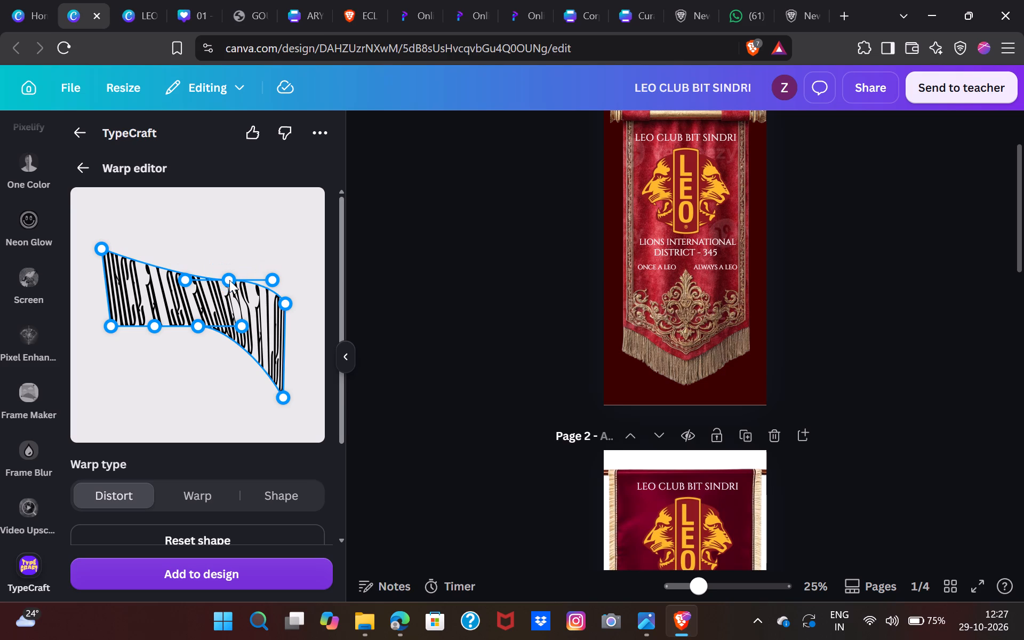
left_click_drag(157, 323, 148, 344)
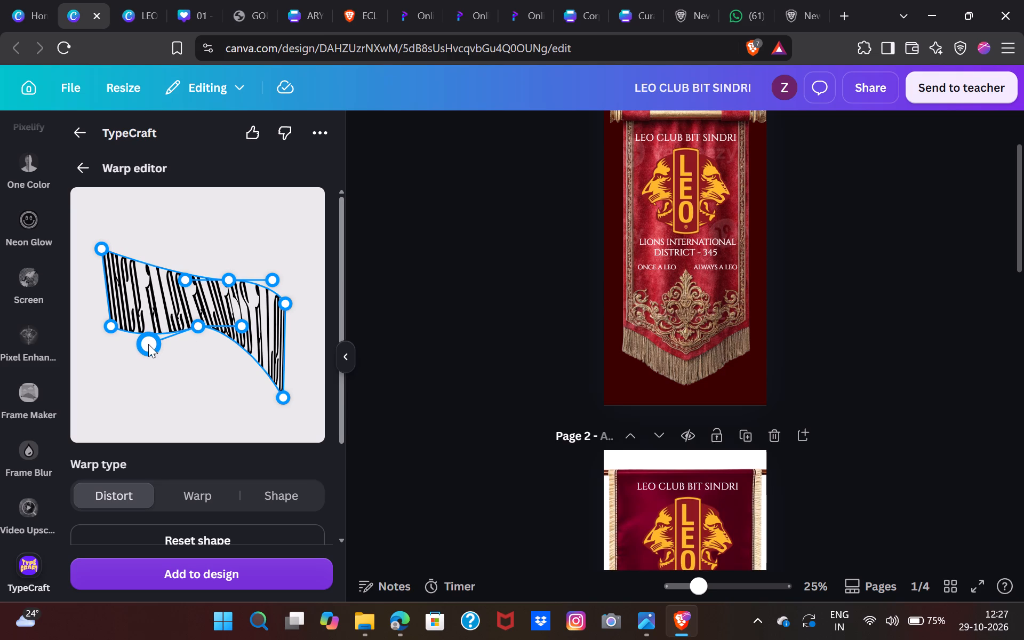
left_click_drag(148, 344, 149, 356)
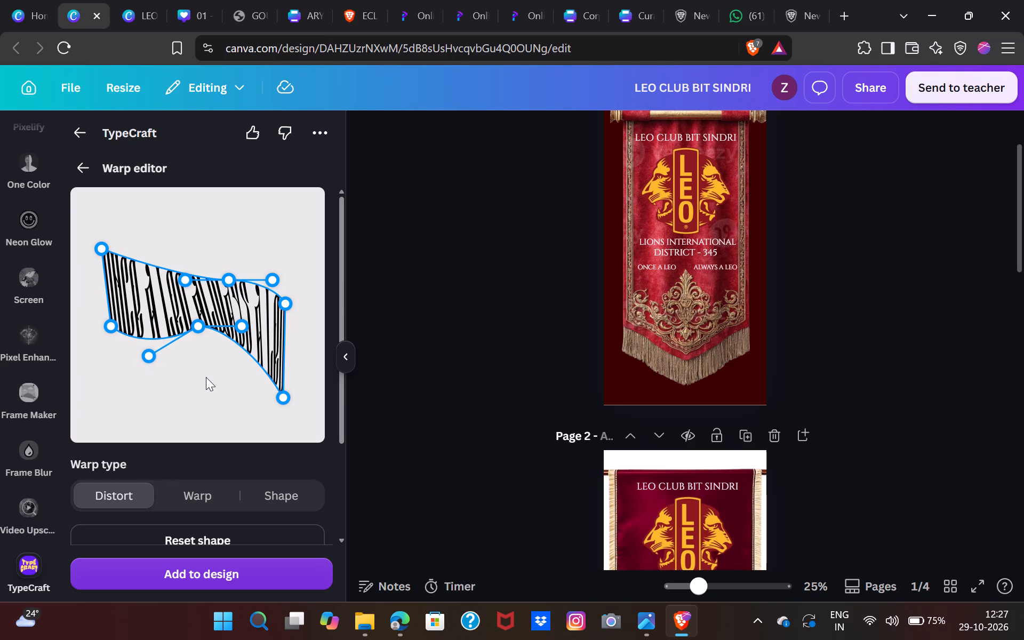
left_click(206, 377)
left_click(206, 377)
Preview the Warp and Shape warp types on the motto and return to Distort.
scroll(233, 440, "down", 2)
left_click(219, 438)
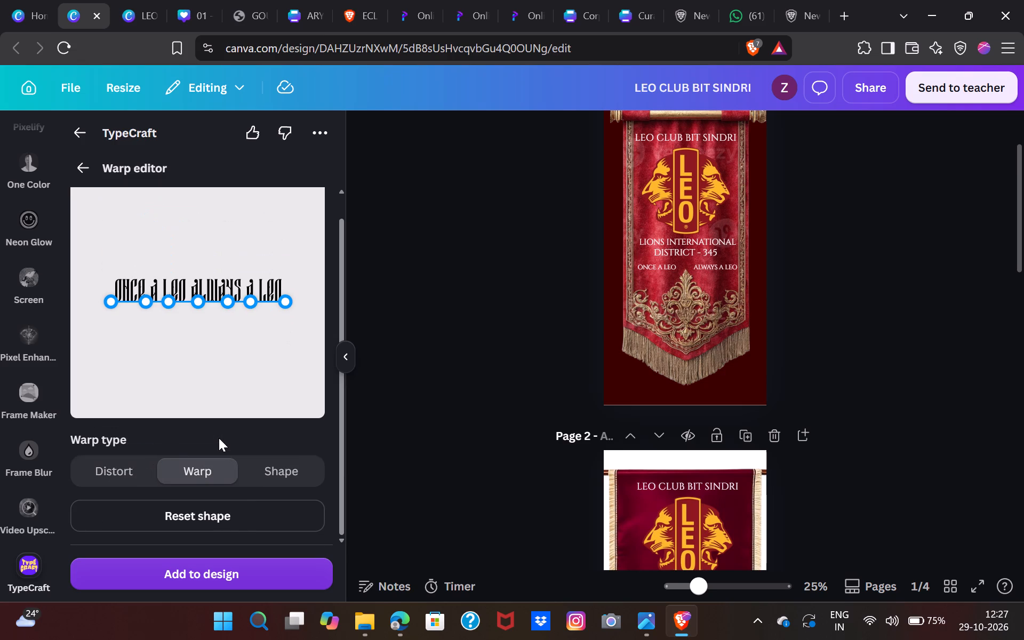
left_click(133, 474)
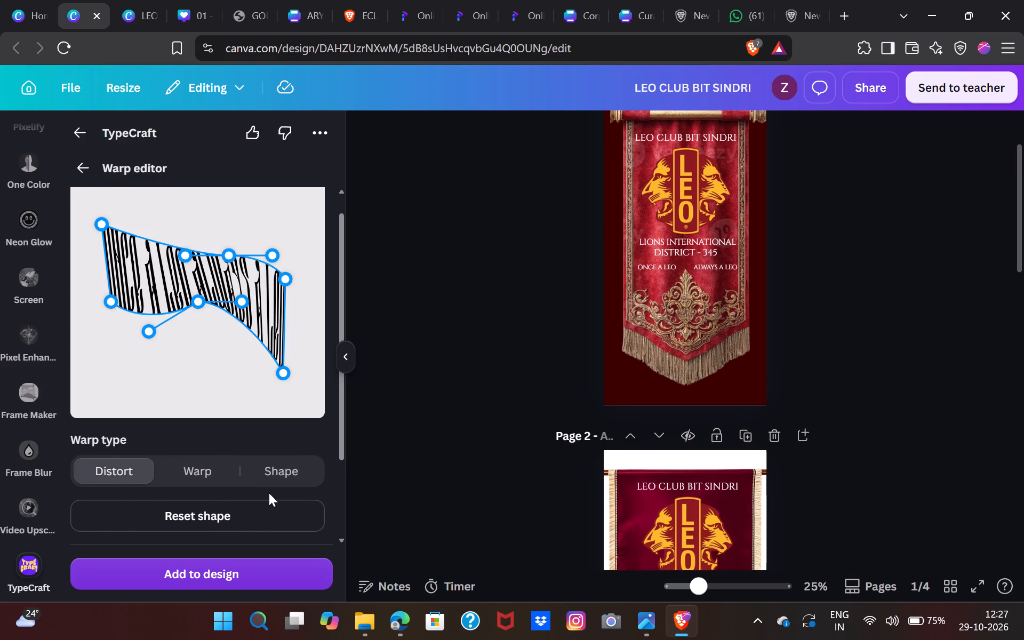
left_click(278, 484)
left_click(278, 476)
left_click(126, 485)
left_click(123, 478)
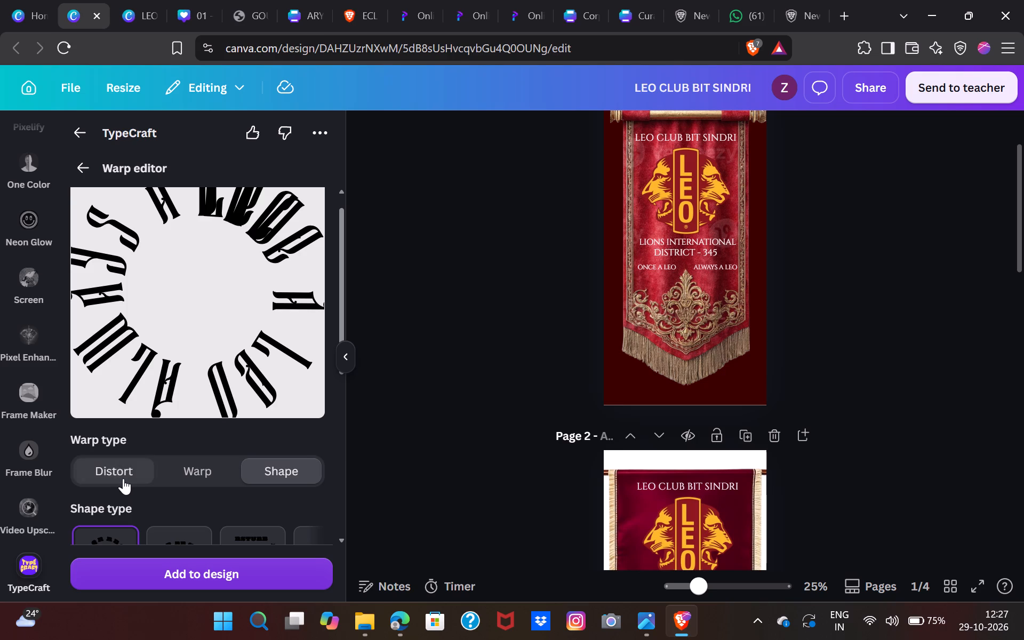
Add the distorted motto text to page 1 of the design.
left_click(187, 573)
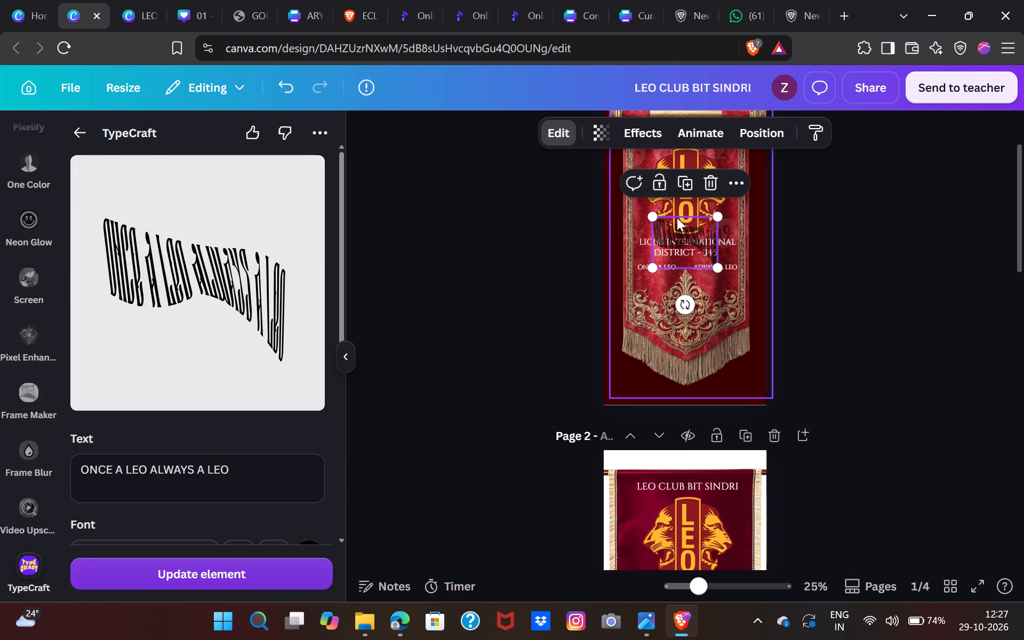
Change the motto's text colour to white (#ffffff) and update the element in the design.
scroll(282, 476, "down", 1)
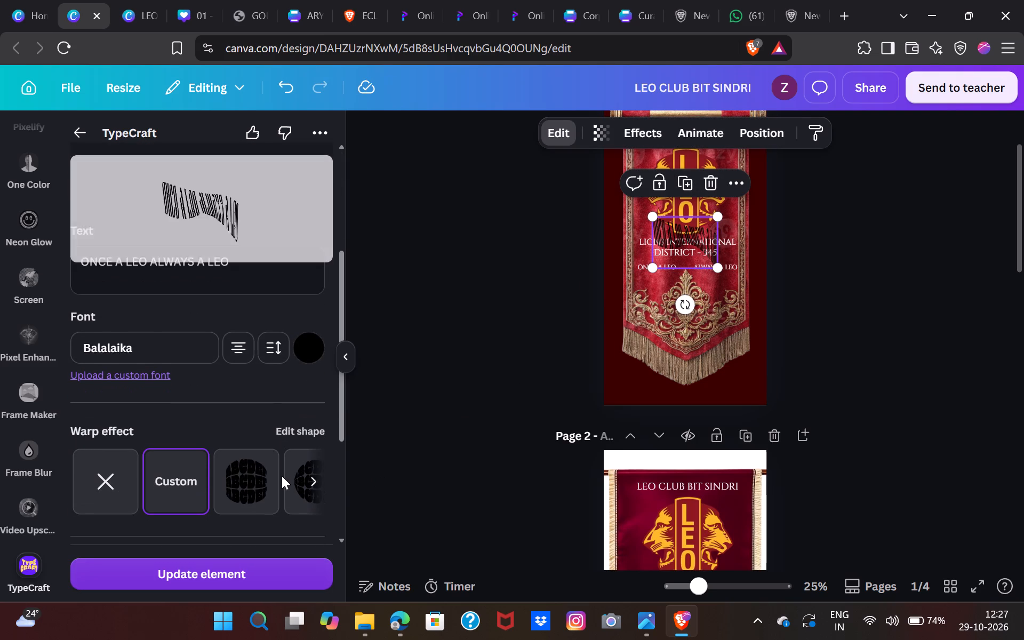
scroll(282, 476, "down", 1)
left_click(312, 351)
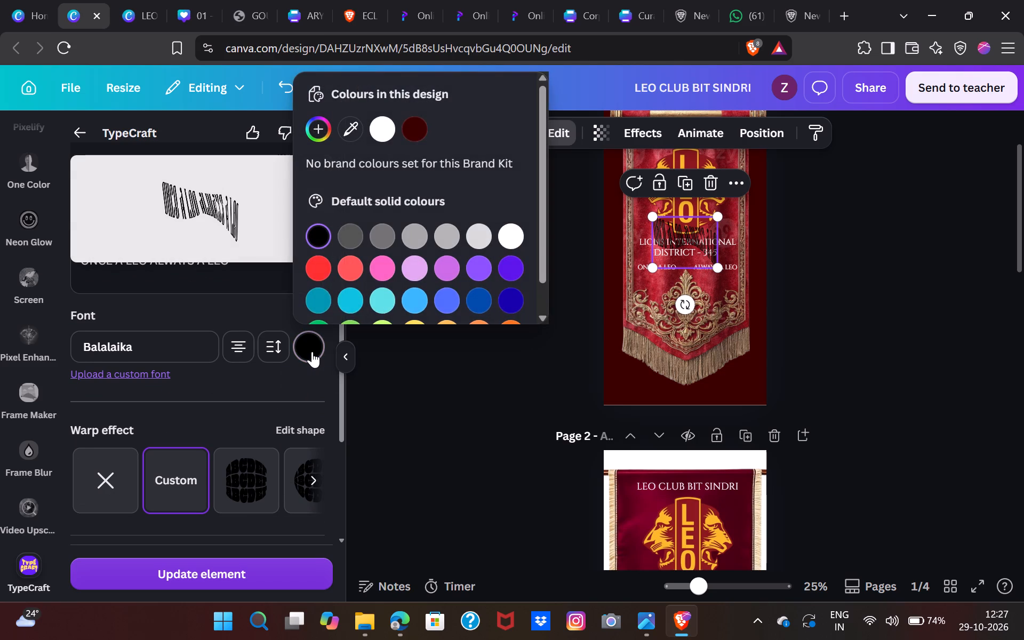
left_click(388, 130)
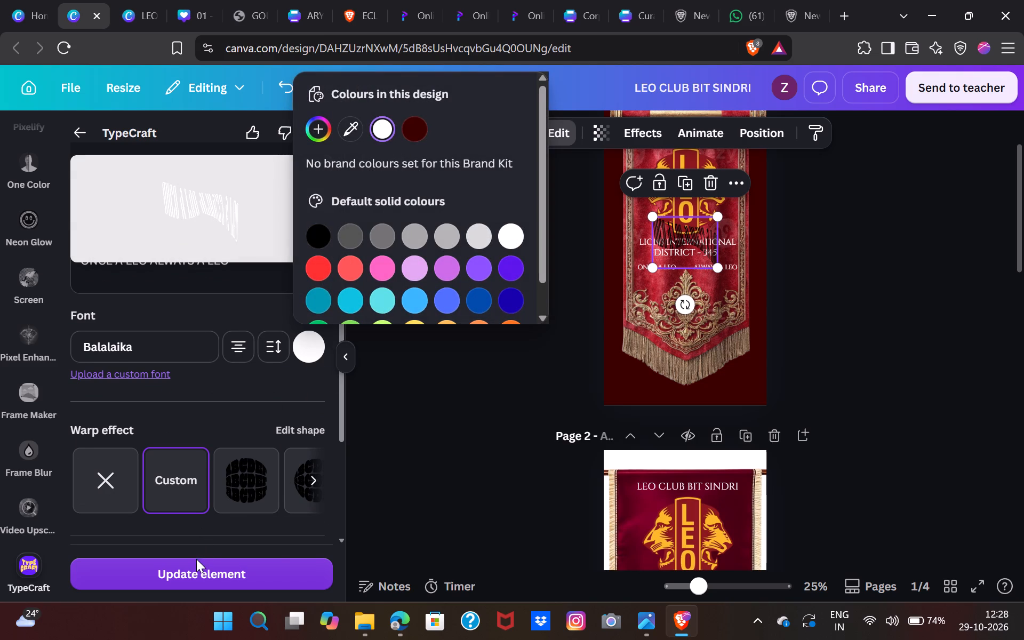
left_click(266, 570)
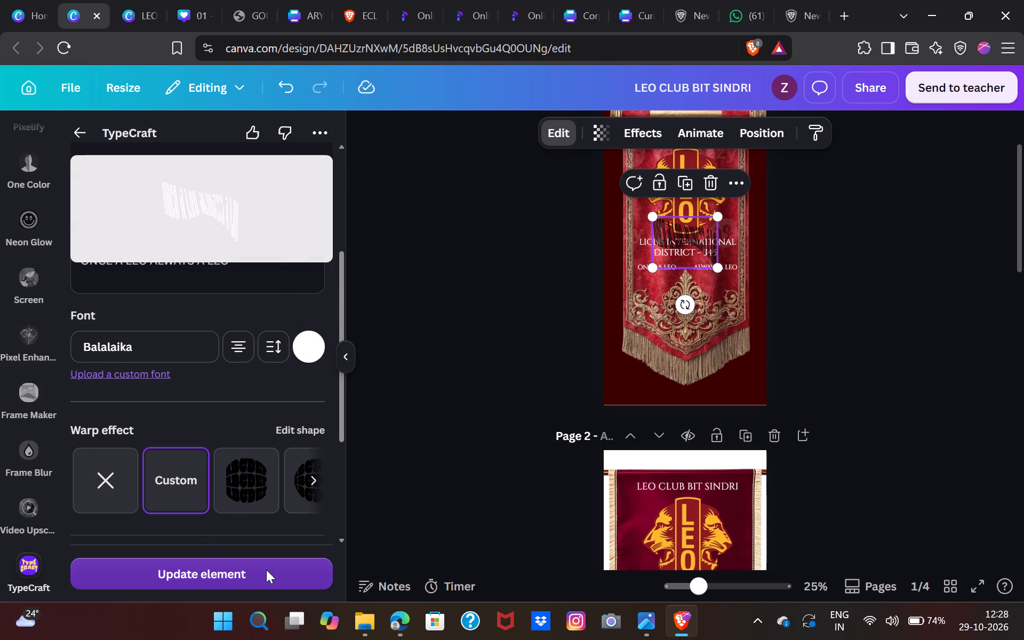
left_click(266, 570)
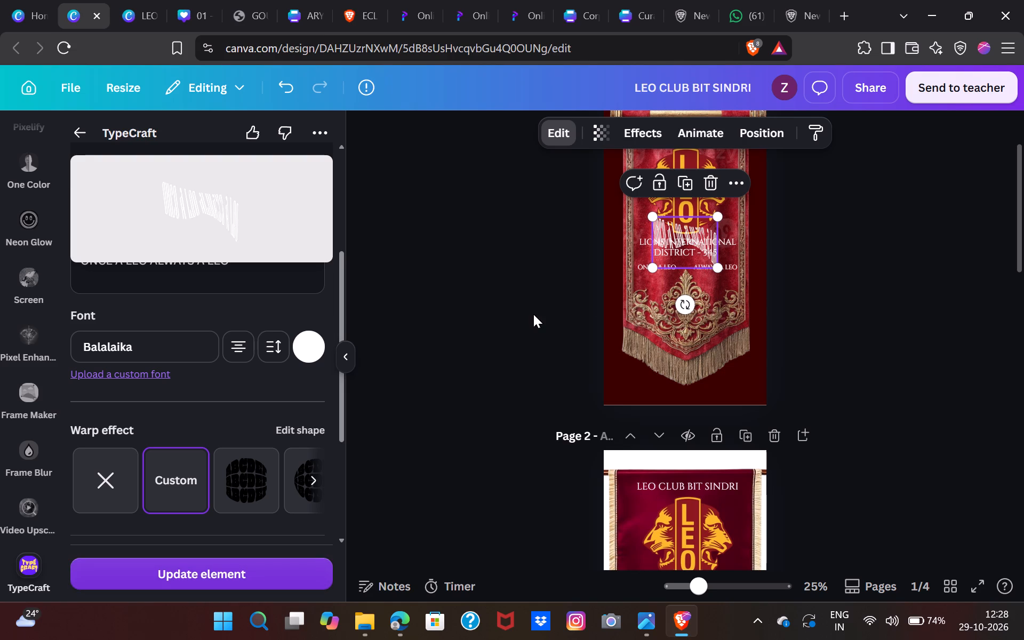
Move the motto element from page 1 onto the page 2 banner, over the lower text beneath the LEO emblem.
left_click_drag(695, 245, 687, 371)
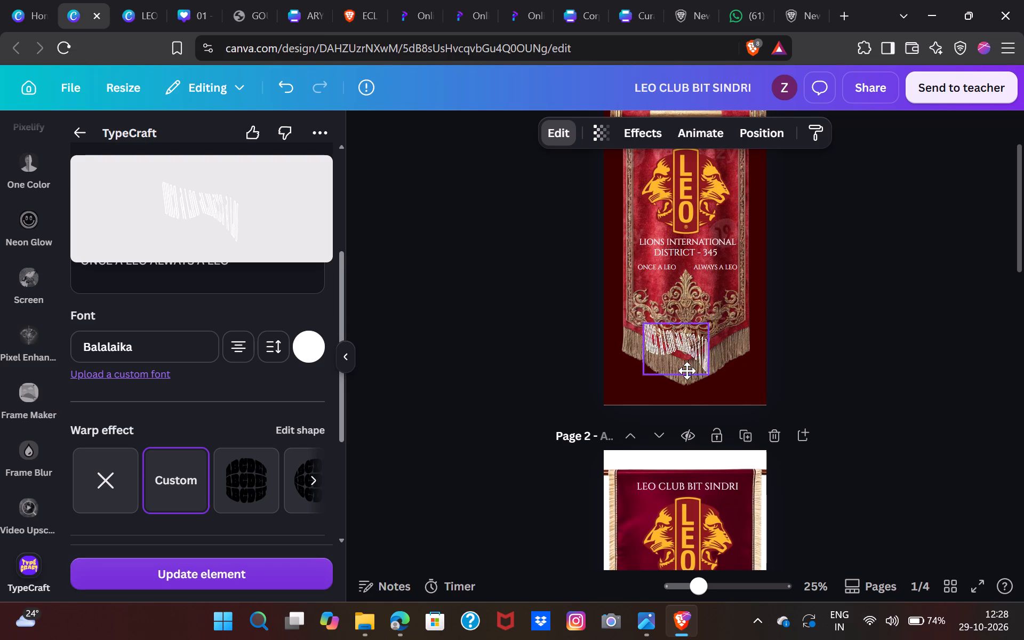
left_click_drag(687, 371, 690, 408)
scroll(690, 408, "down", 3)
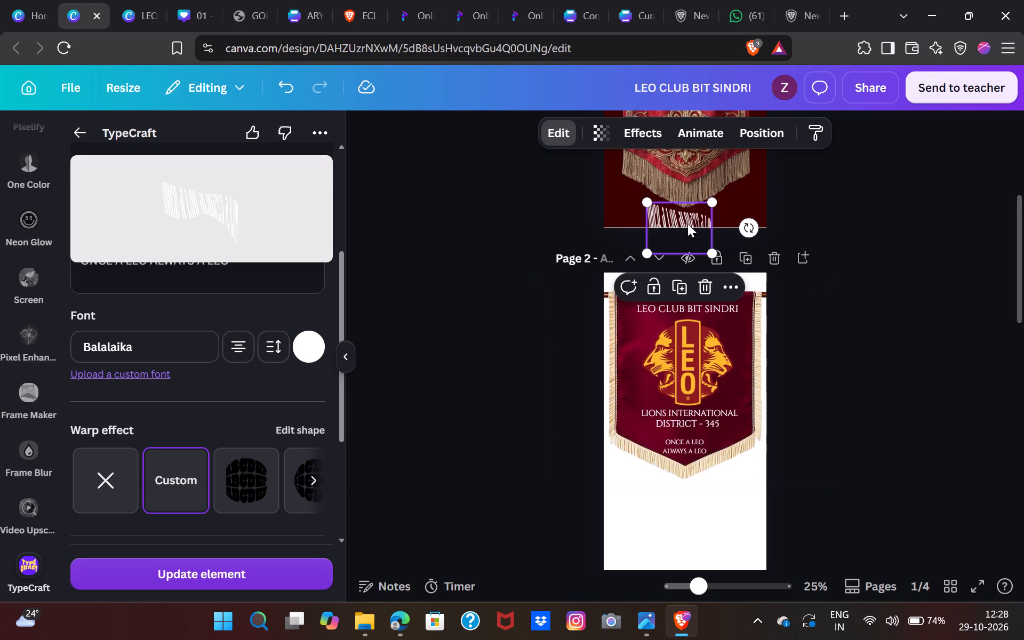
left_click_drag(687, 223, 691, 427)
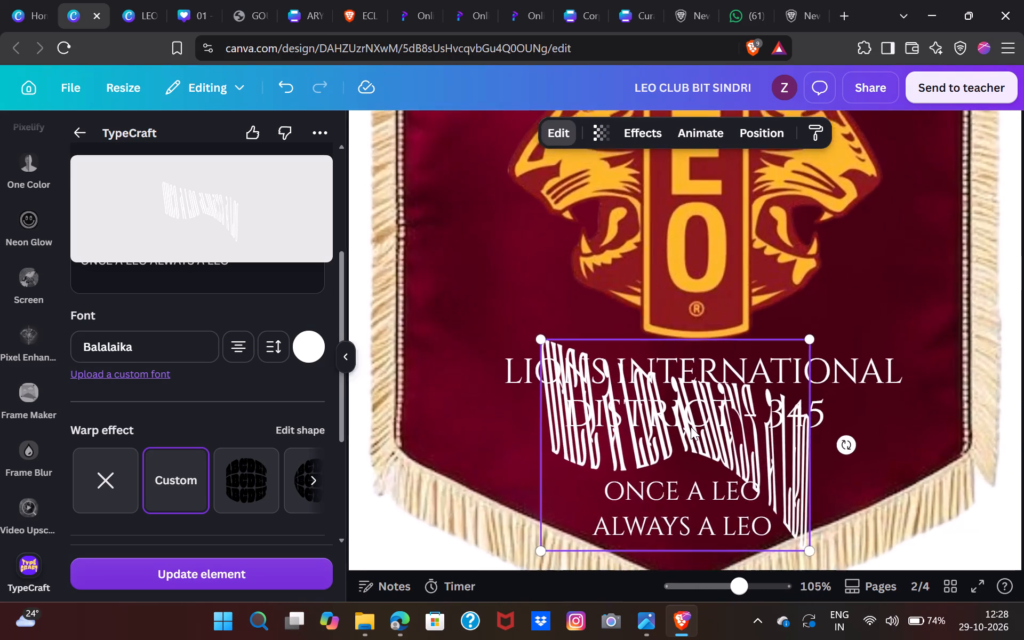
left_click_drag(690, 427, 684, 502)
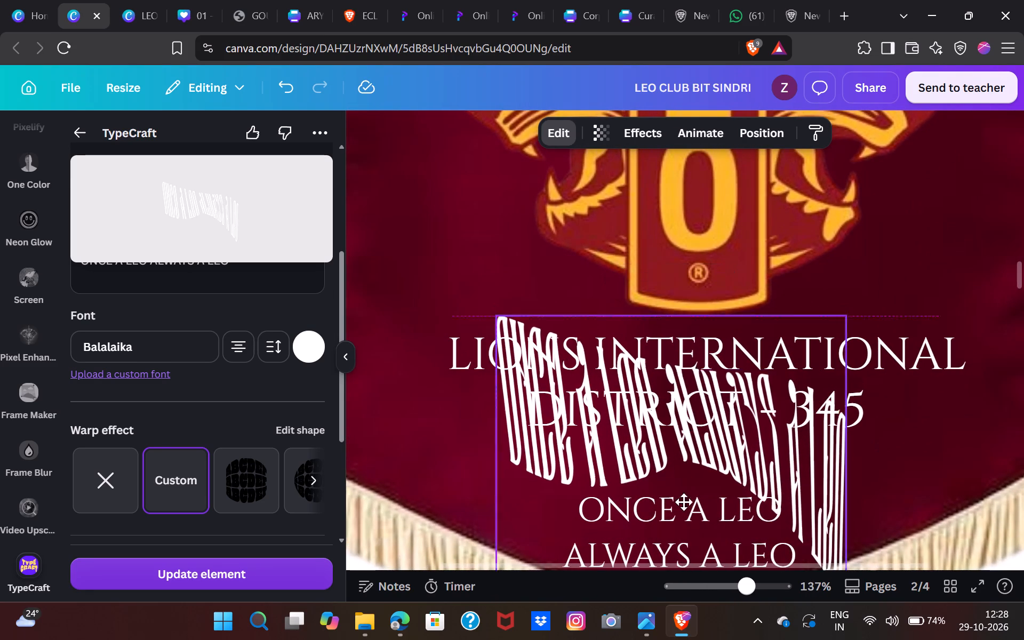
left_click_drag(684, 502, 674, 481)
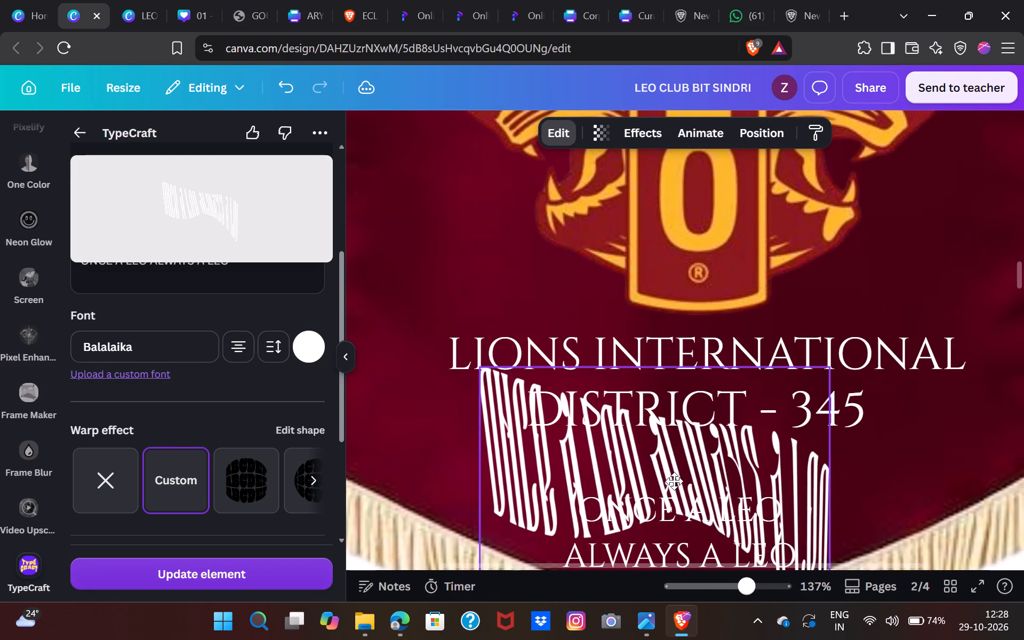
left_click_drag(674, 481, 674, 481)
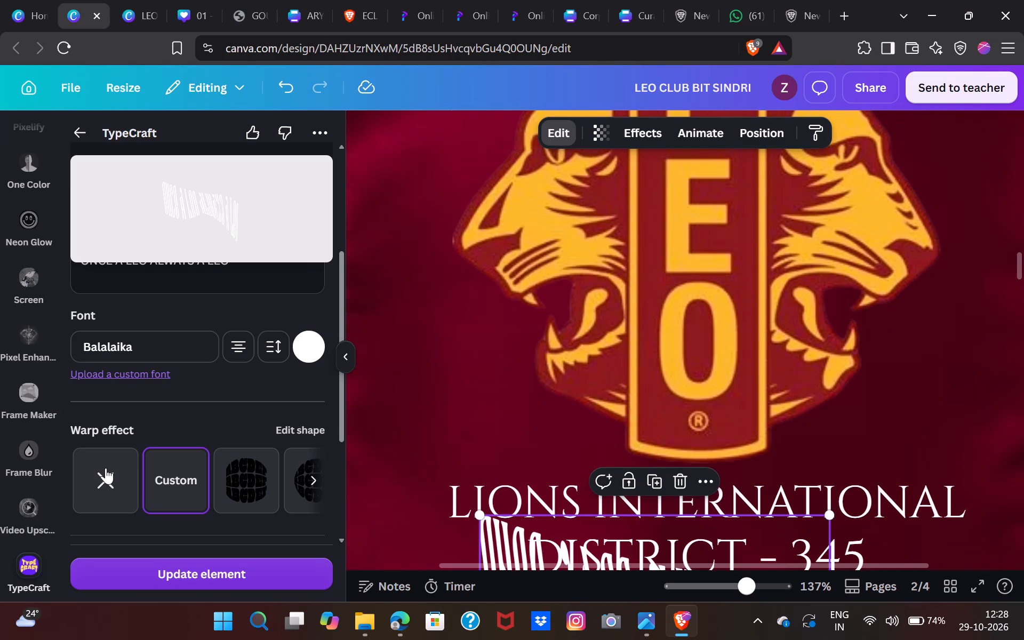
Reopen the motto's custom warp for editing and reset its shape.
scroll(174, 359, "up", 1)
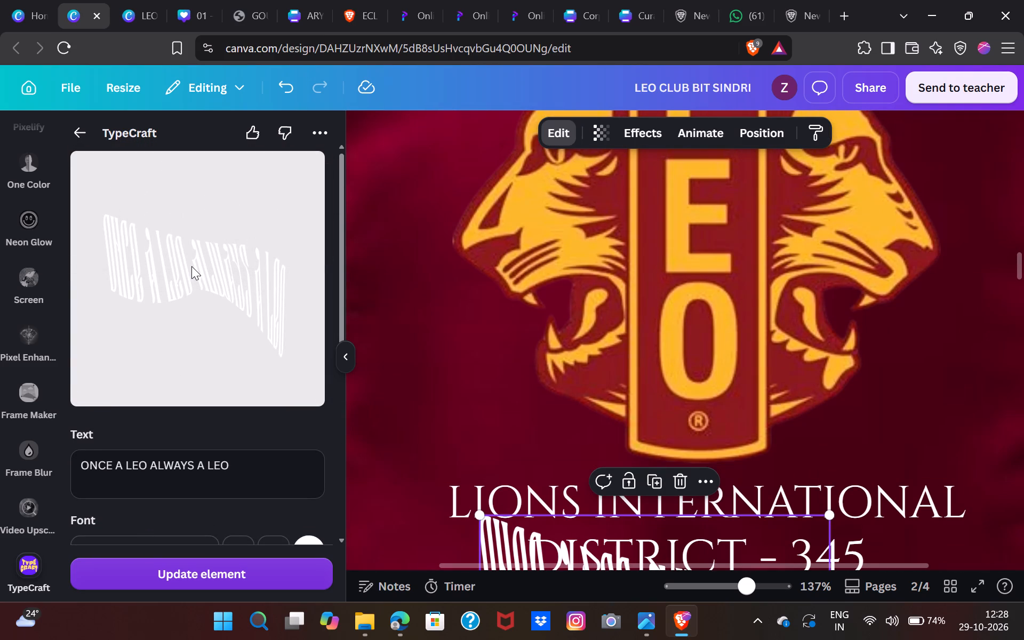
left_click(191, 266)
scroll(191, 266, "down", 4)
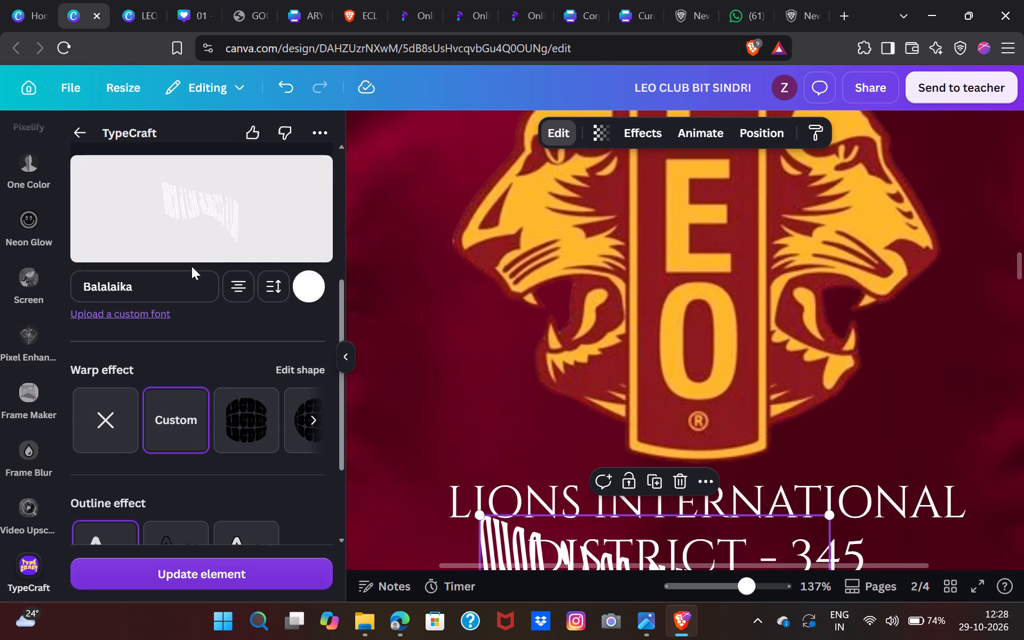
left_click(185, 405)
scroll(185, 405, "up", 1)
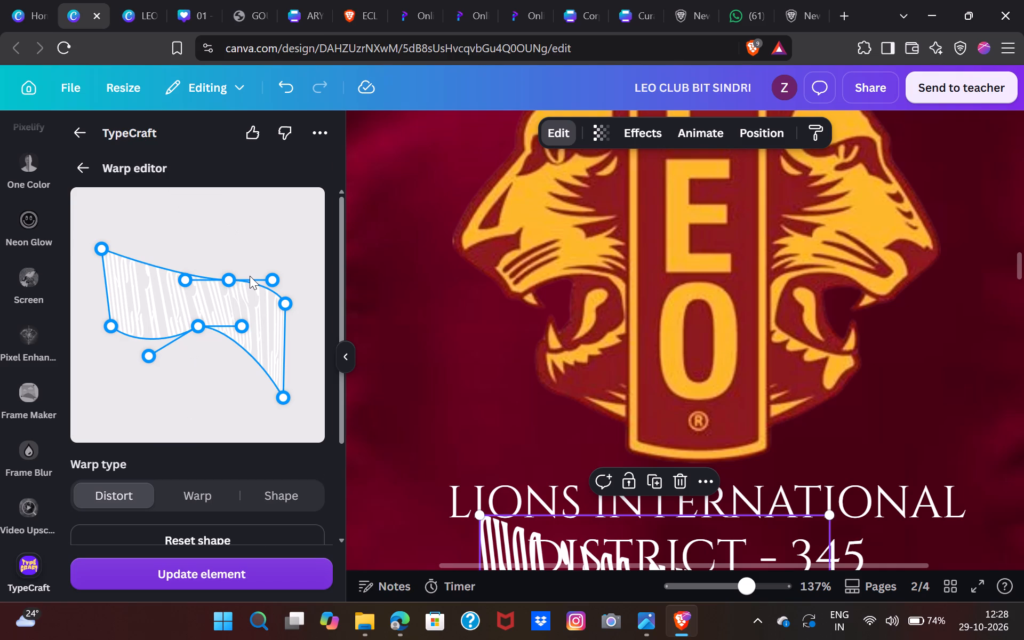
left_click(235, 531)
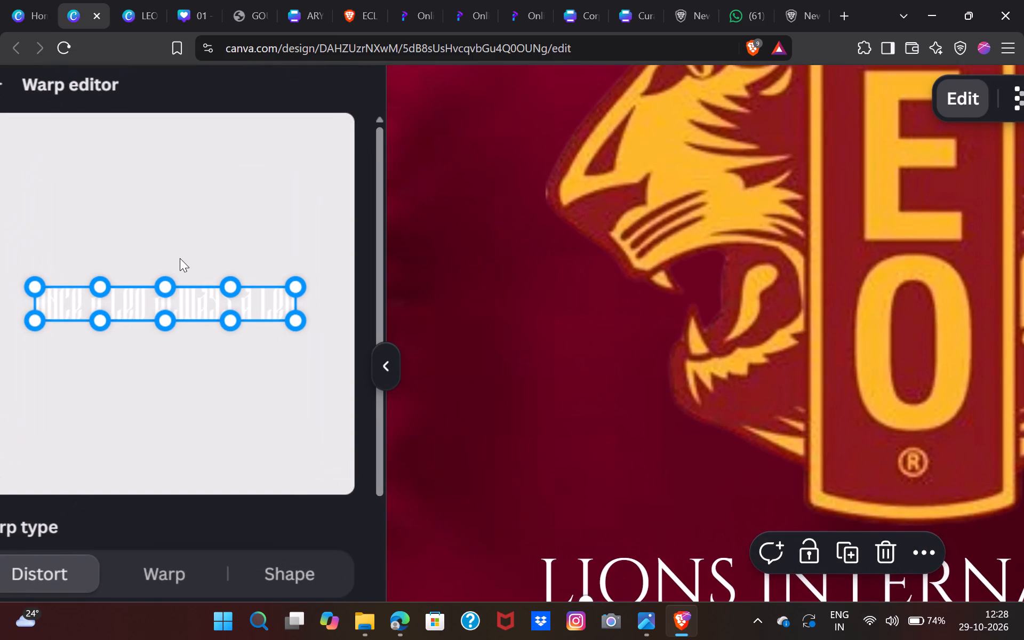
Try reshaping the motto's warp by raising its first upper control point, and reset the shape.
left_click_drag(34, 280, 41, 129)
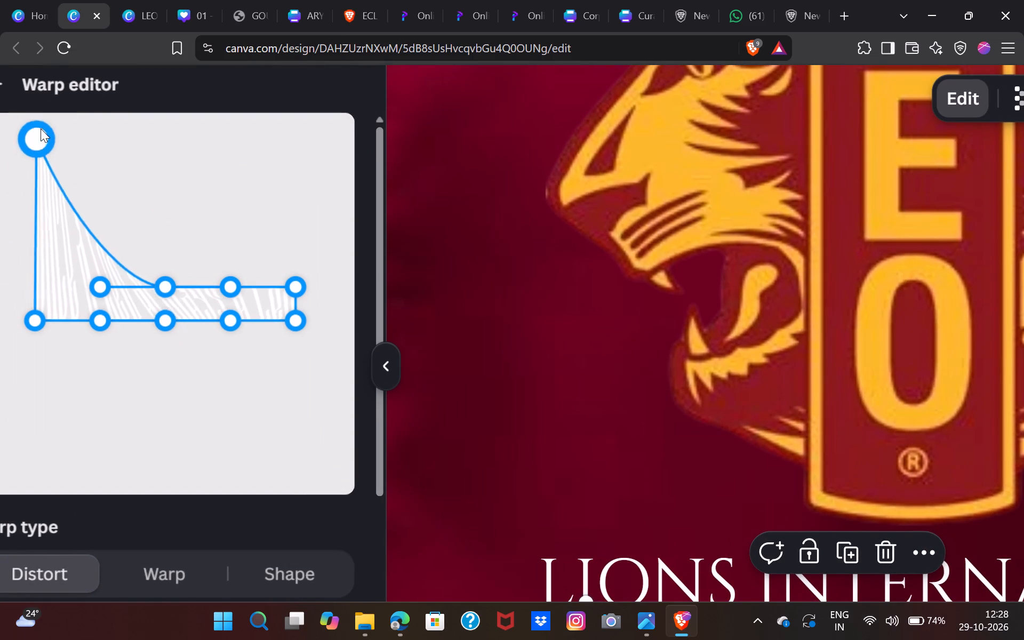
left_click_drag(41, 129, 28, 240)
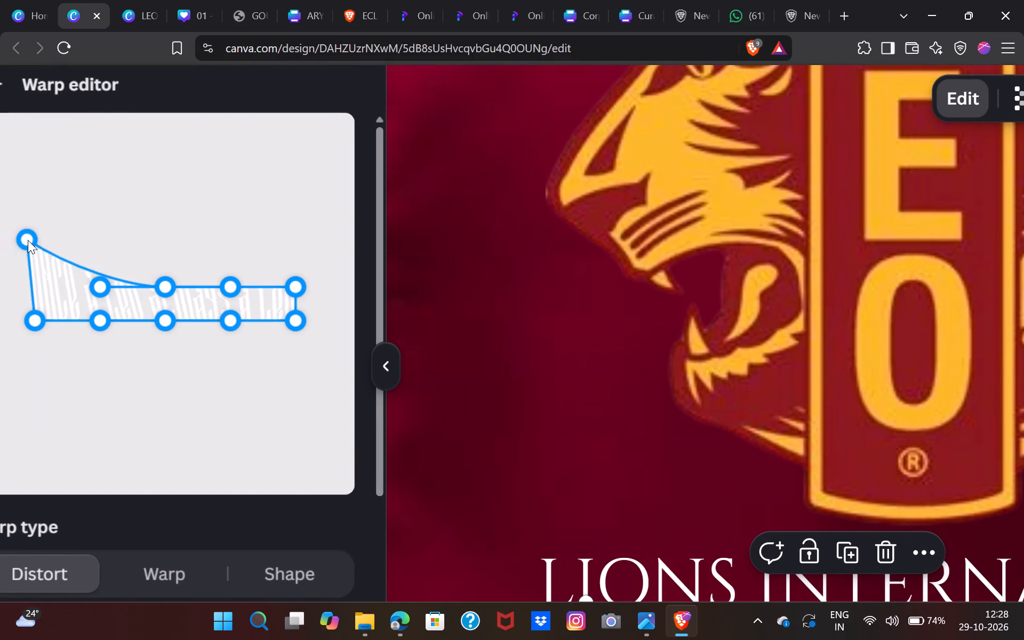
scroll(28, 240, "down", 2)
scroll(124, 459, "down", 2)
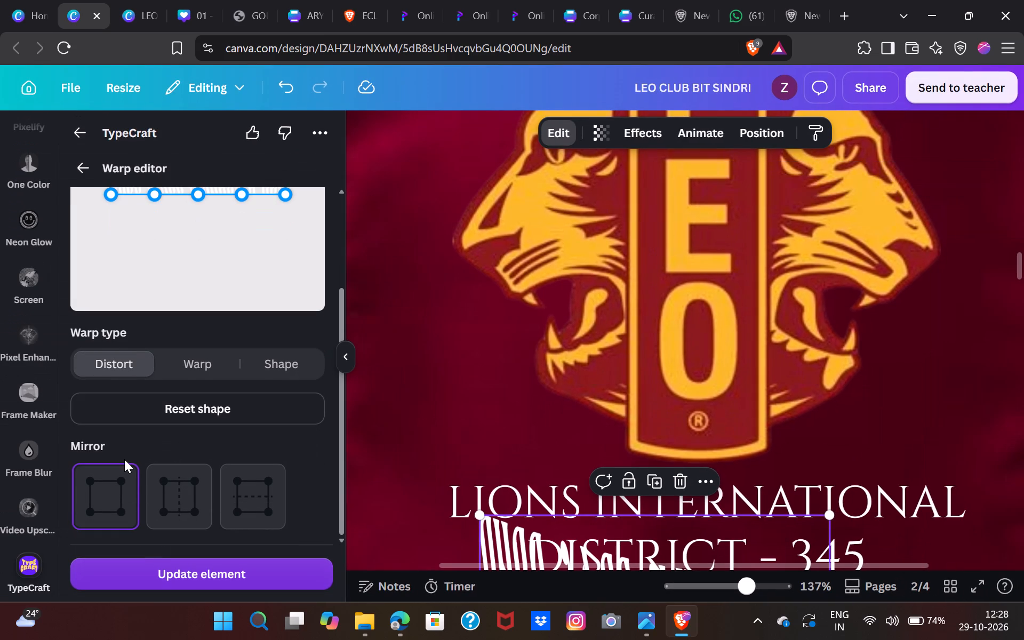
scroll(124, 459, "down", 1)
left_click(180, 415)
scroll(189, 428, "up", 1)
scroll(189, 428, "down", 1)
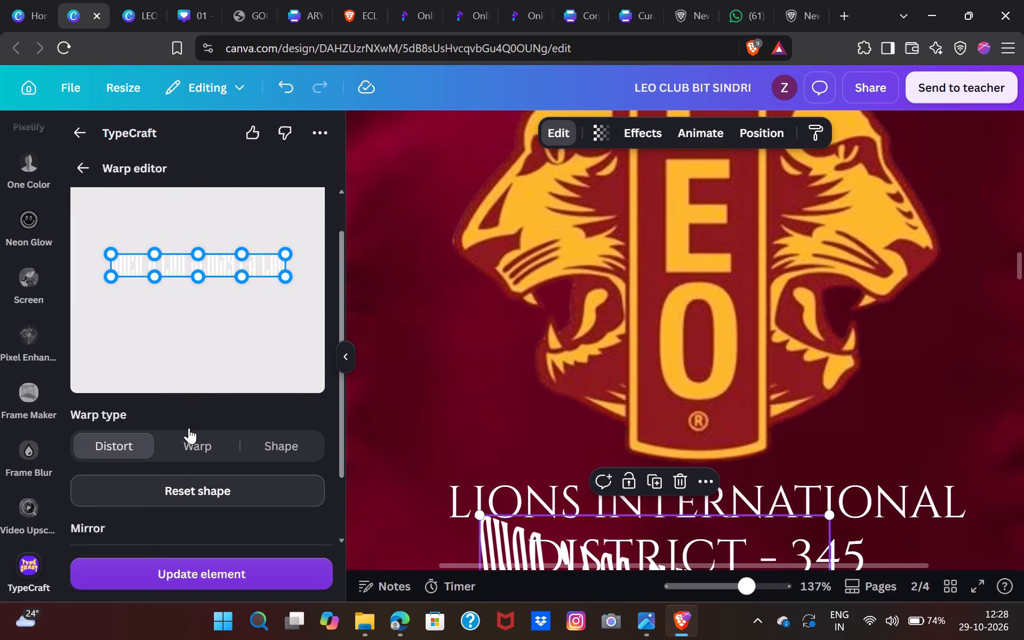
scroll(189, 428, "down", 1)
Close the warp editor and delete the warped motto element from the page 2 banner.
left_click(351, 361)
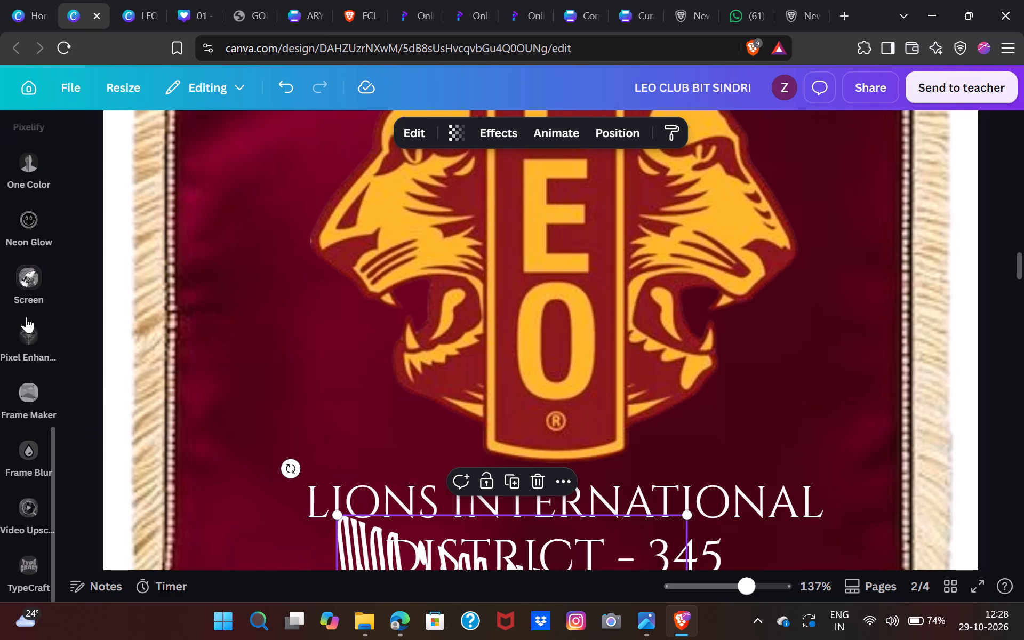
scroll(26, 317, "up", 6)
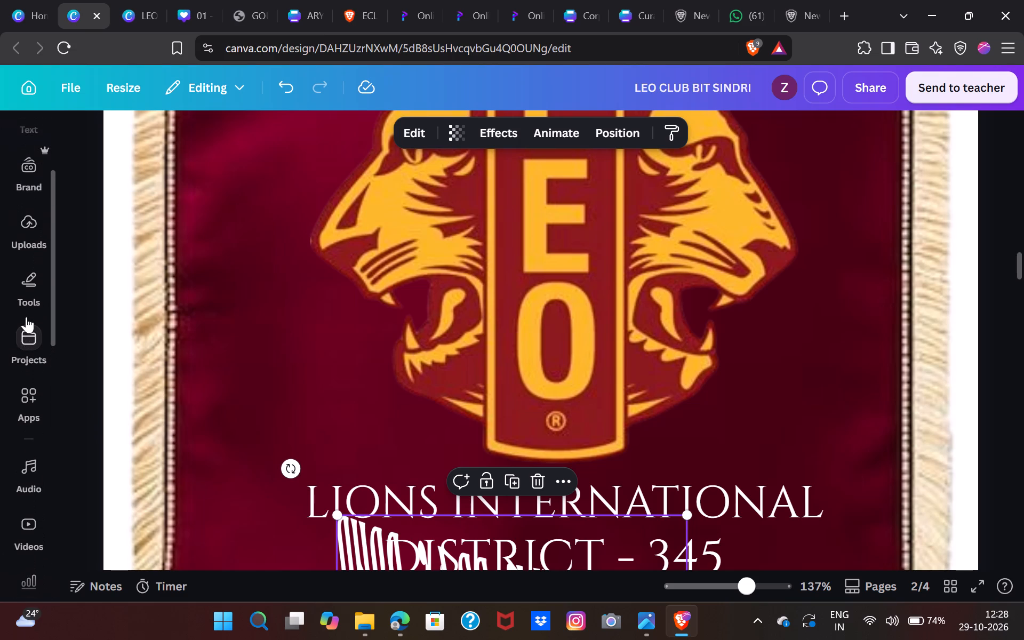
scroll(538, 302, "down", 2)
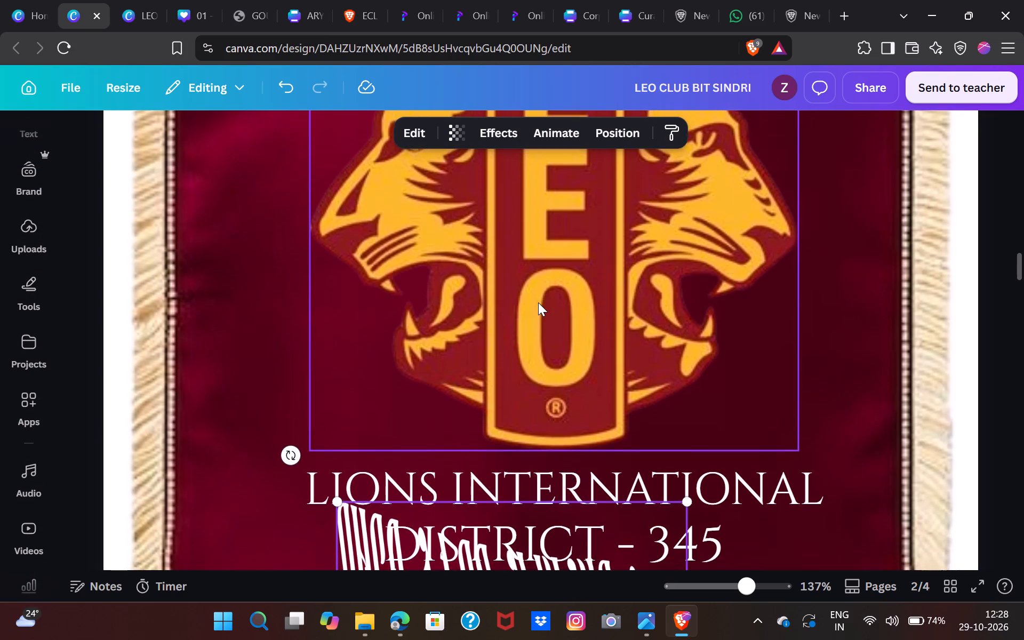
key("BackSpace")
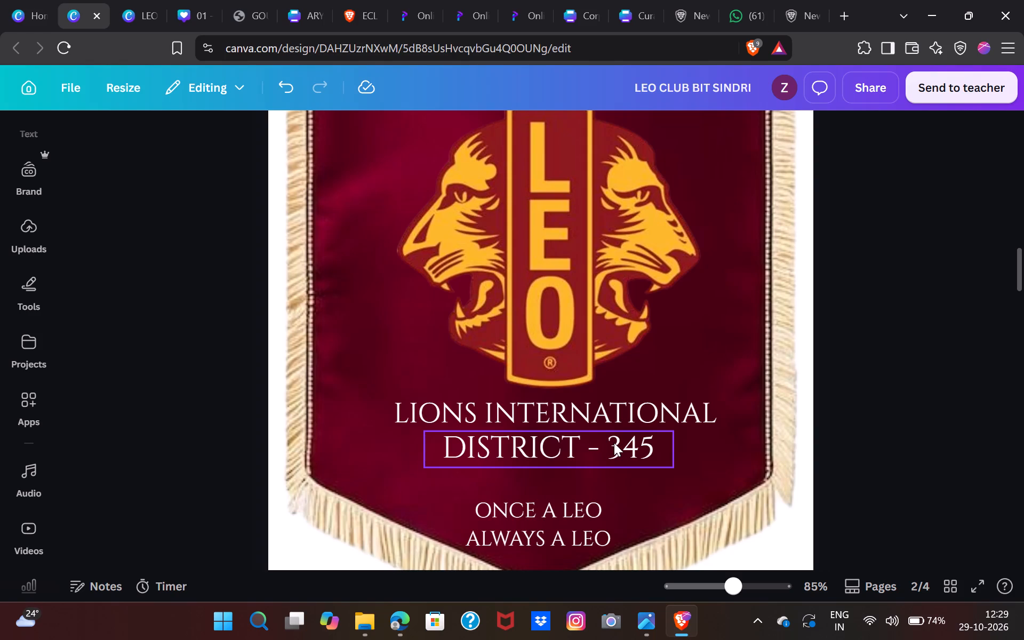
left_click(558, 503)
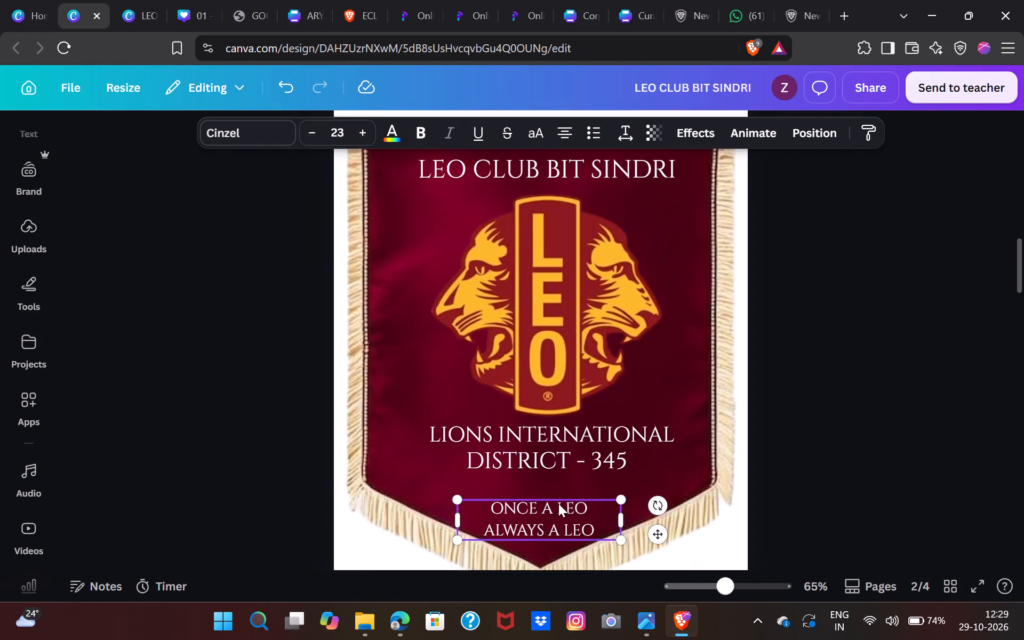
scroll(558, 503, "down", 6)
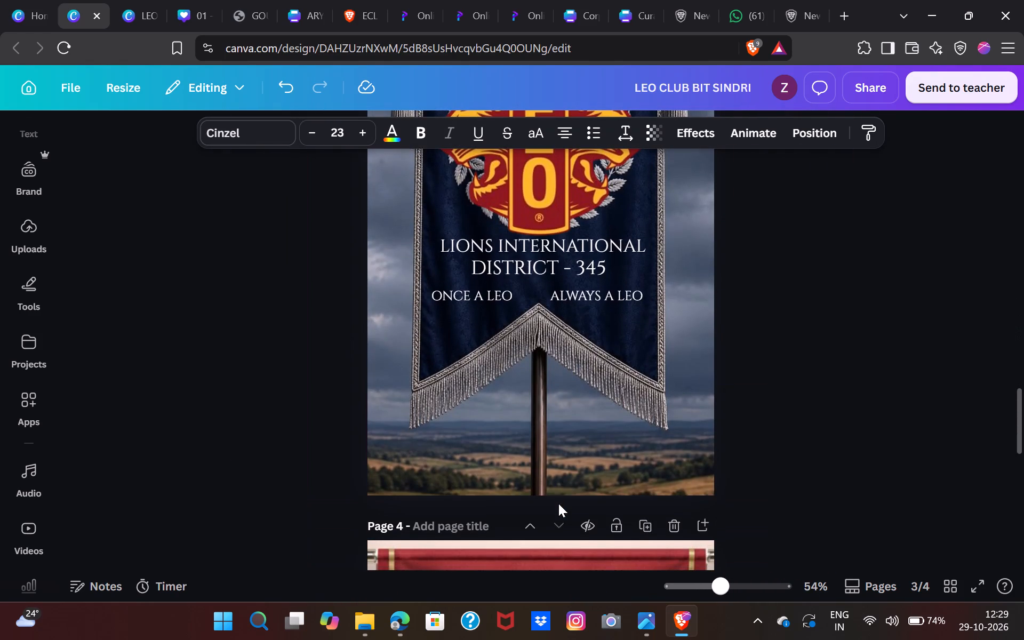
scroll(558, 503, "down", 1)
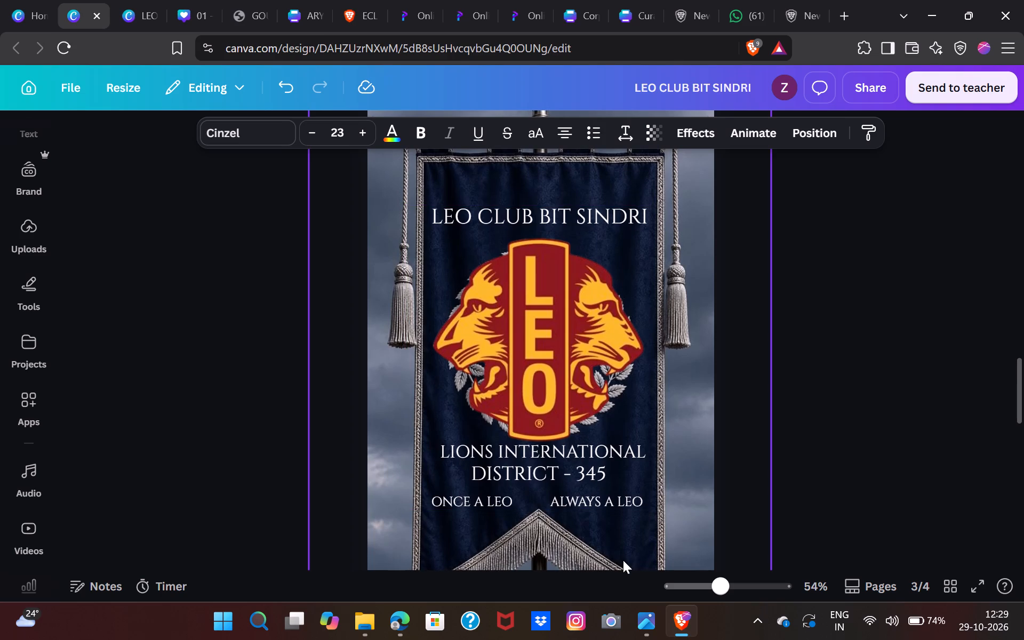
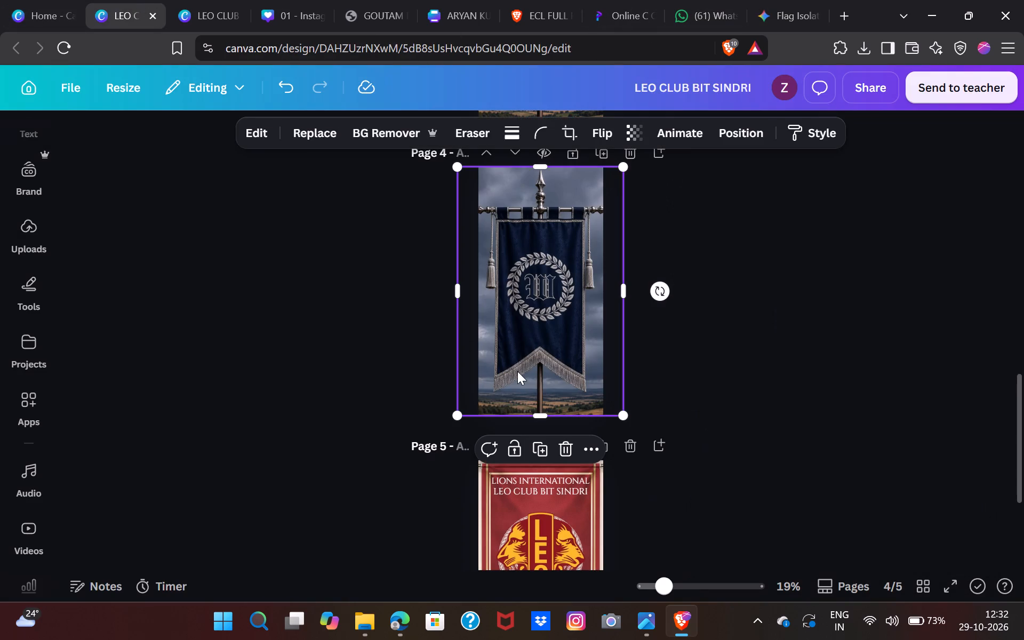
key("ctrl+v")
key("ctrl+space")
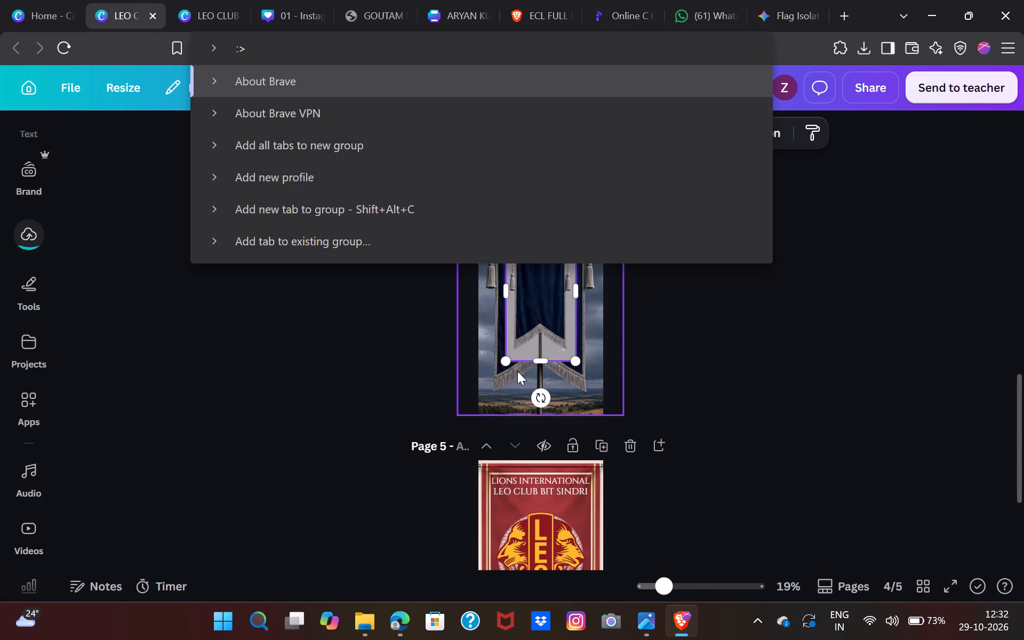
left_click(391, 443)
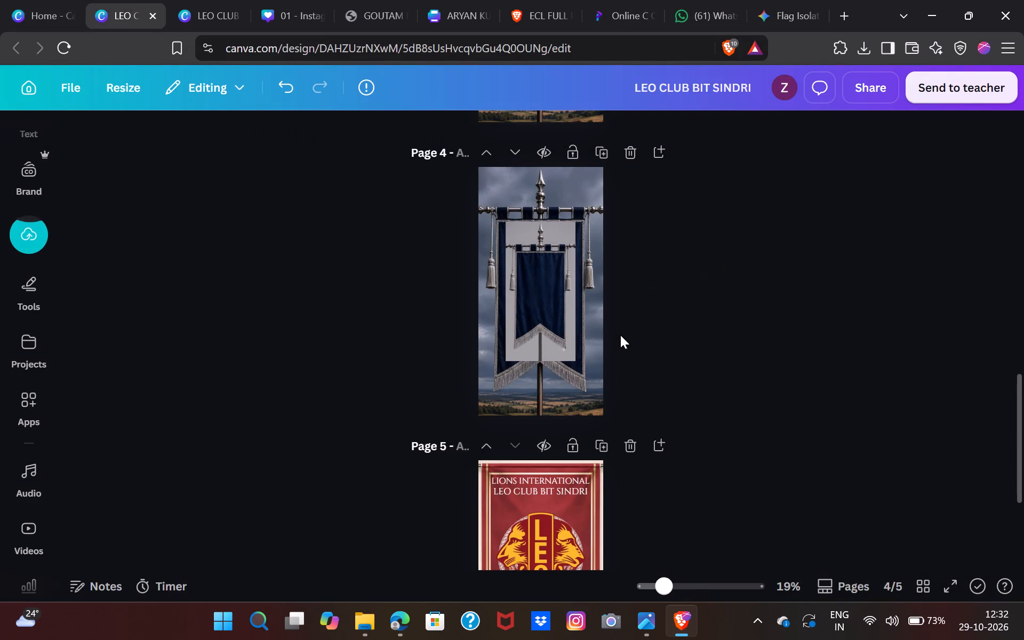
Enlarge the pasted blank flag image from opposite corners so it covers the whole of page 4.
left_click(526, 267)
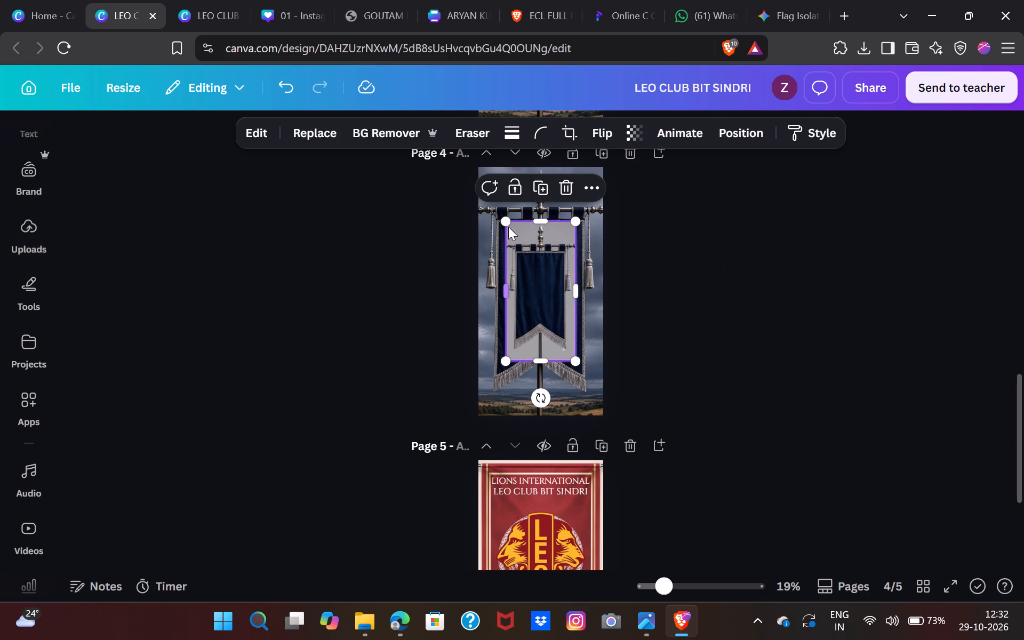
left_click_drag(506, 221, 473, 170)
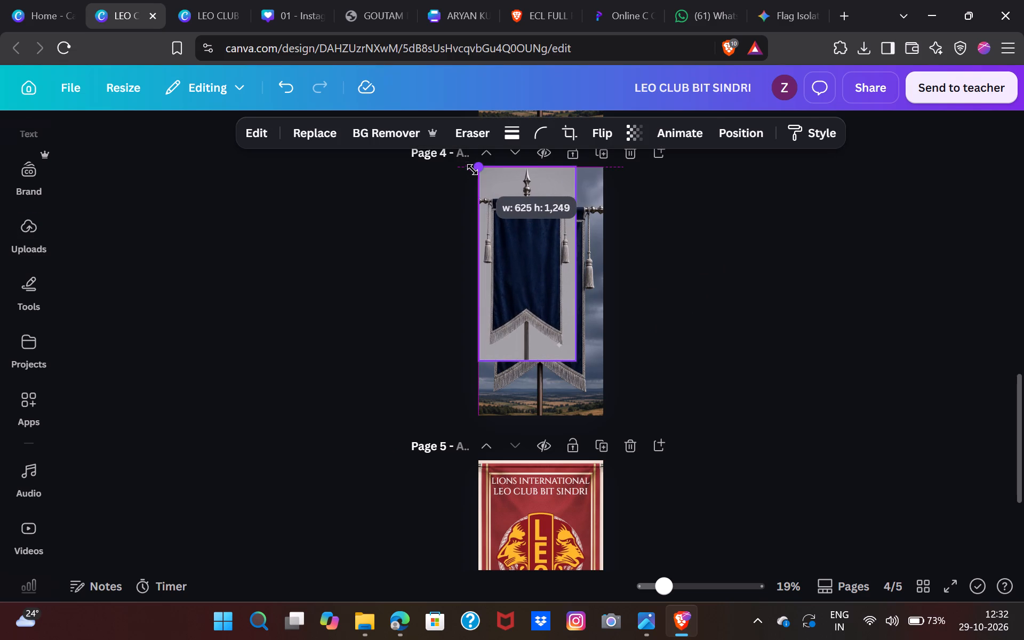
left_click_drag(473, 170, 474, 172)
left_click_drag(579, 361, 607, 406)
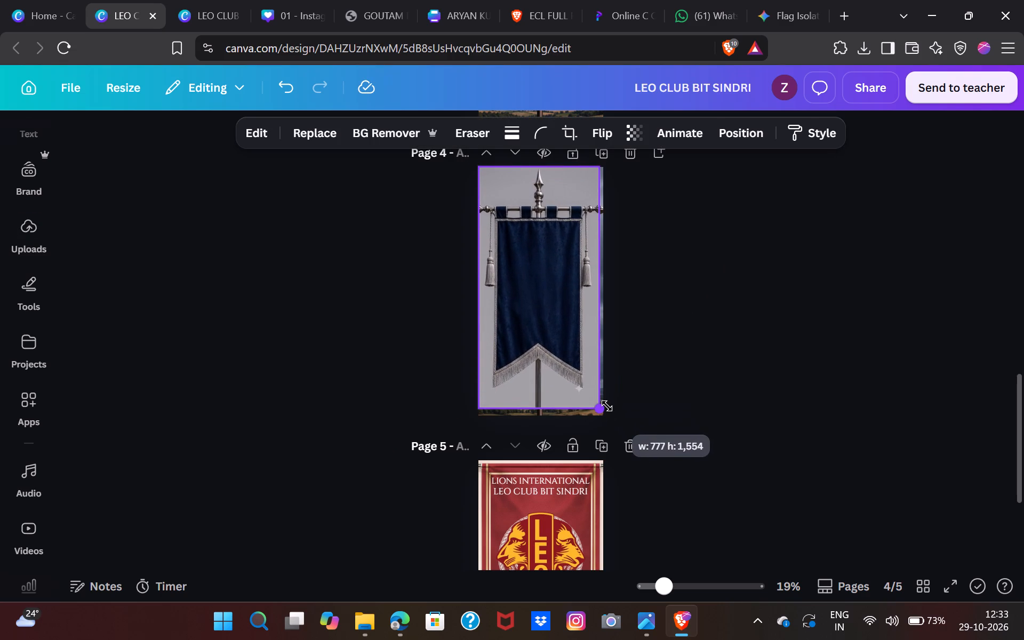
left_click_drag(607, 406, 611, 409)
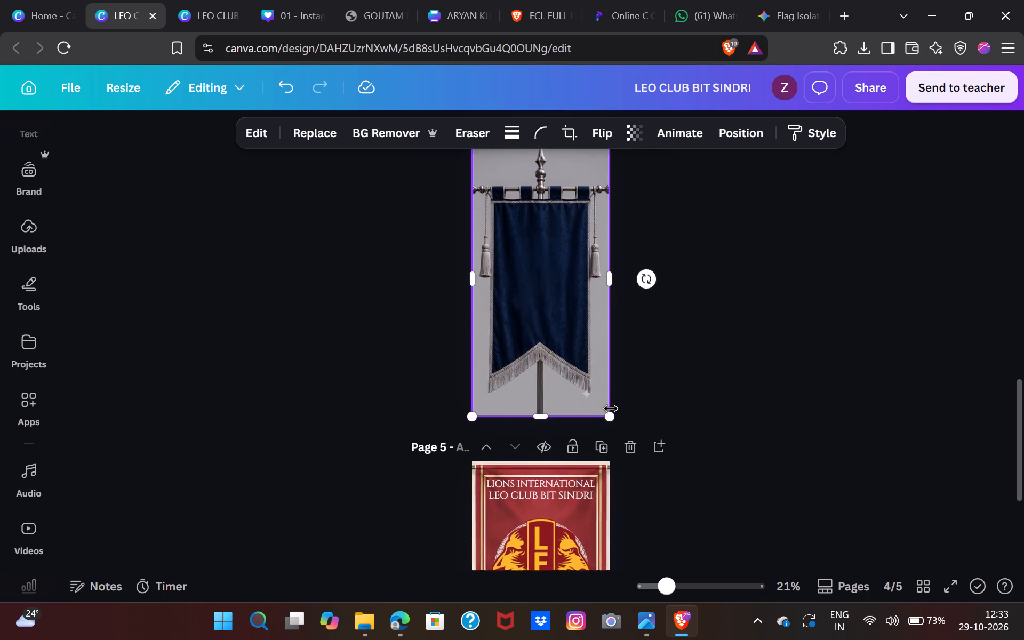
Copy the grouped LEO logo and club text from the page 3 banner and paste it onto the blank flag on page 4.
scroll(611, 409, "up", 2)
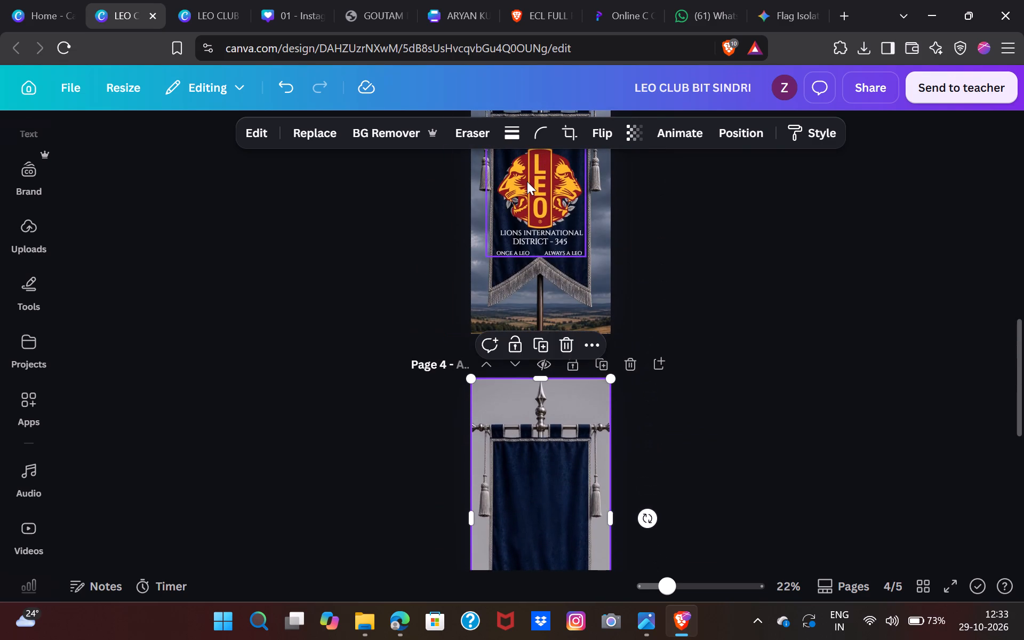
left_click(527, 181)
key("ctrl+c")
scroll(527, 181, "down", 2)
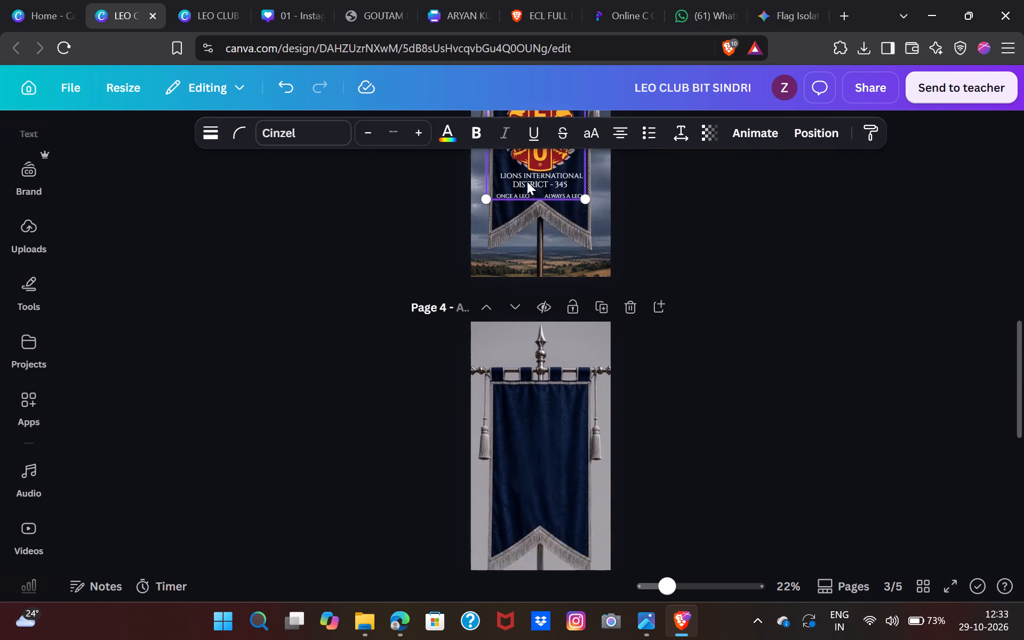
scroll(527, 181, "down", 2)
left_click(527, 181)
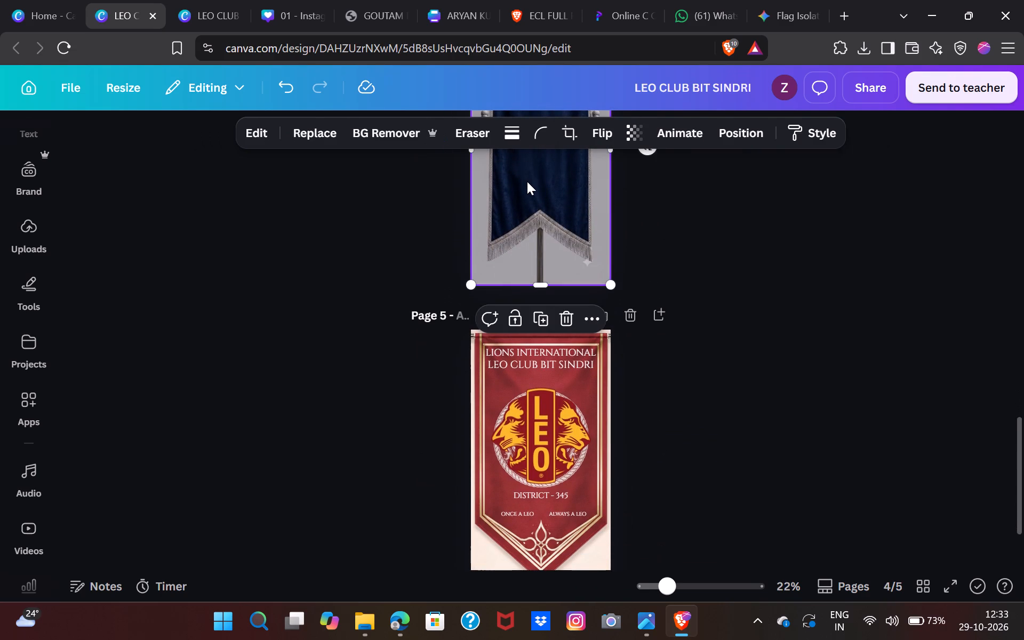
key("ctrl+v")
scroll(527, 181, "up", 1)
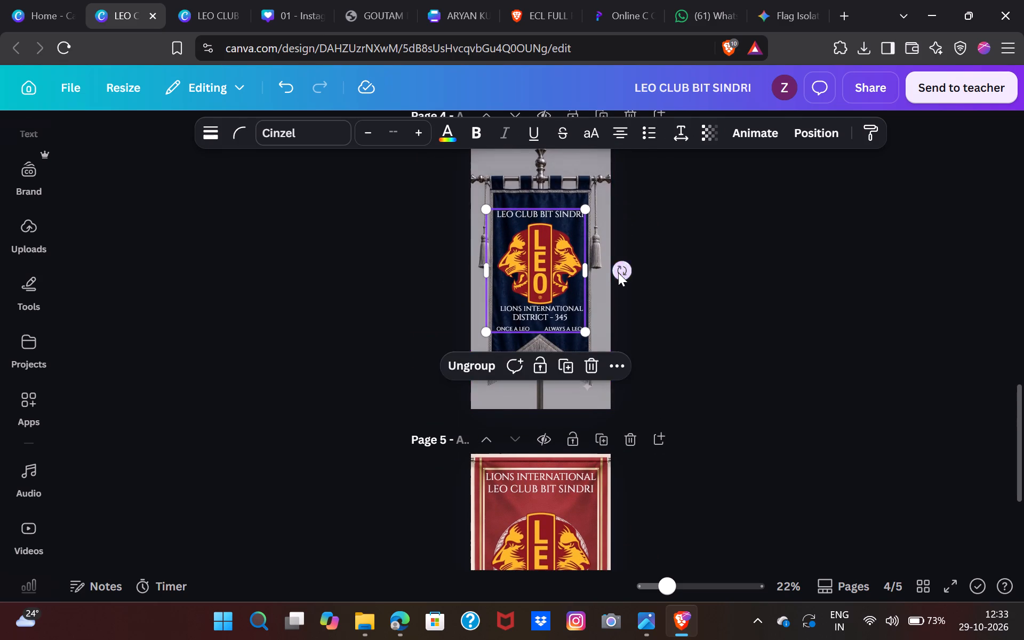
left_click(618, 273)
scroll(618, 273, "up", 1)
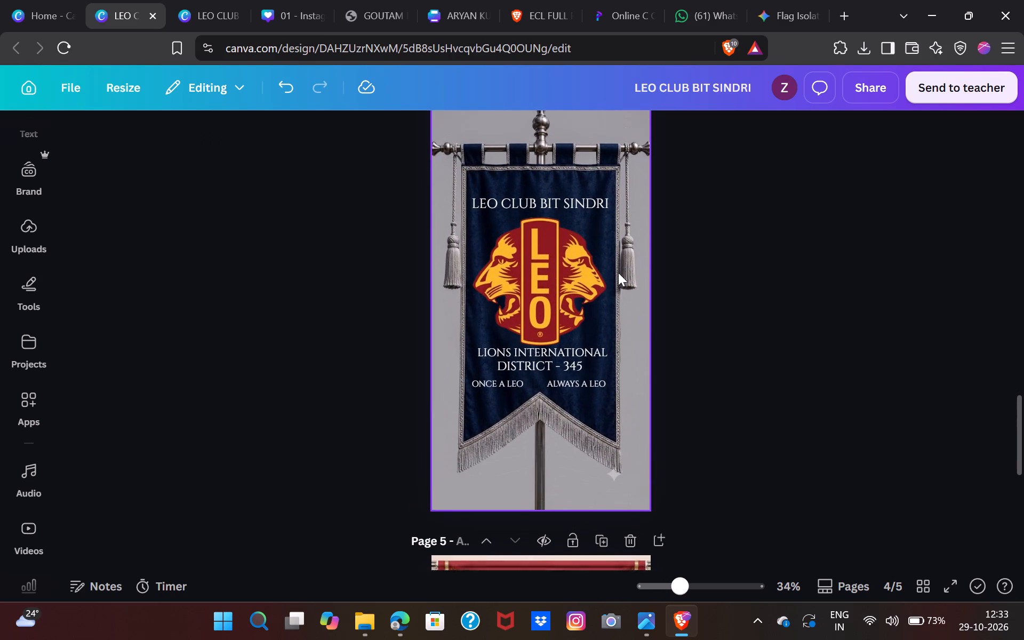
Nudge the LEO CLUB BIT SINDRI title up to just below the page 4 flag's upper trim and very slightly right.
scroll(618, 273, "up", 1)
left_click(576, 232)
left_click(558, 226)
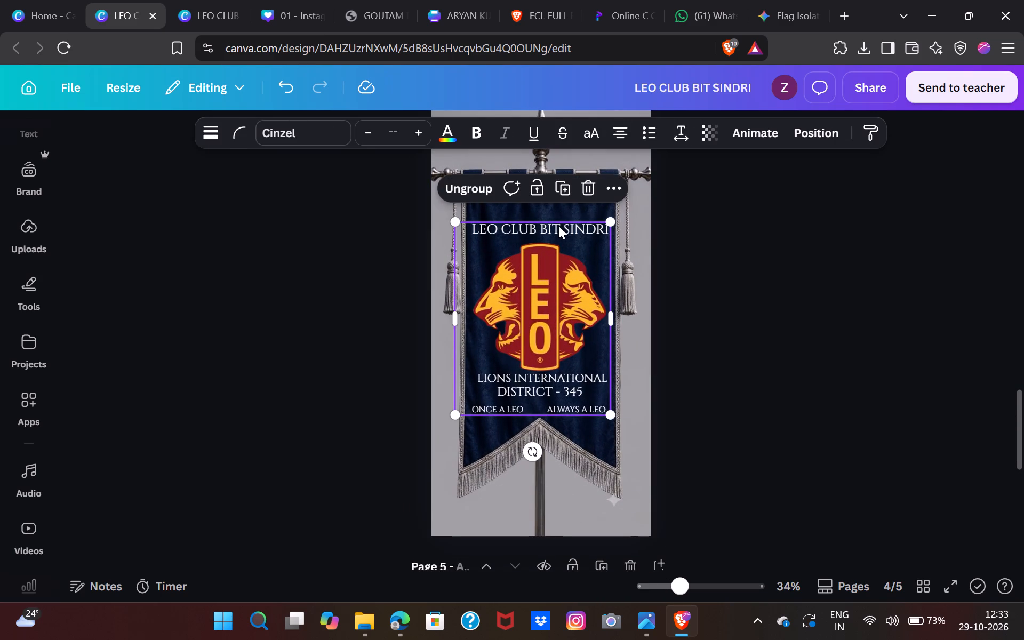
key("Up")
key("Up")
key("Up")
key("Up")
key("Up")
key("Up")
key("Up")
key("Up")
key("Up")
key("Up")
key("Up")
key("Up")
key("Up")
key("Up")
key("Up")
key("Up")
key("Up")
key("Up")
key("Up")
key("Up")
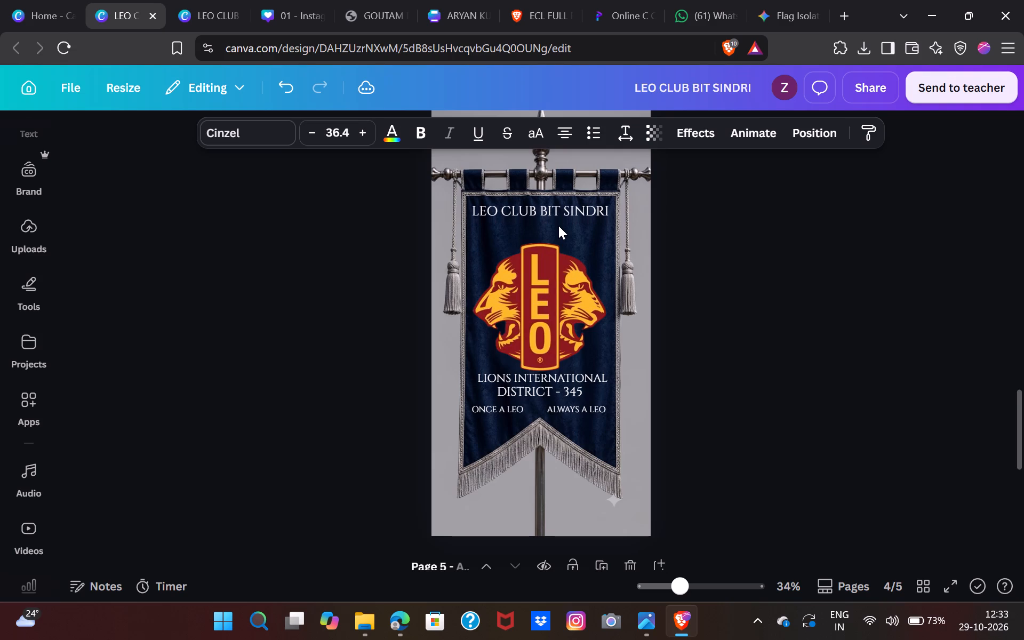
key("Right")
key("Right")
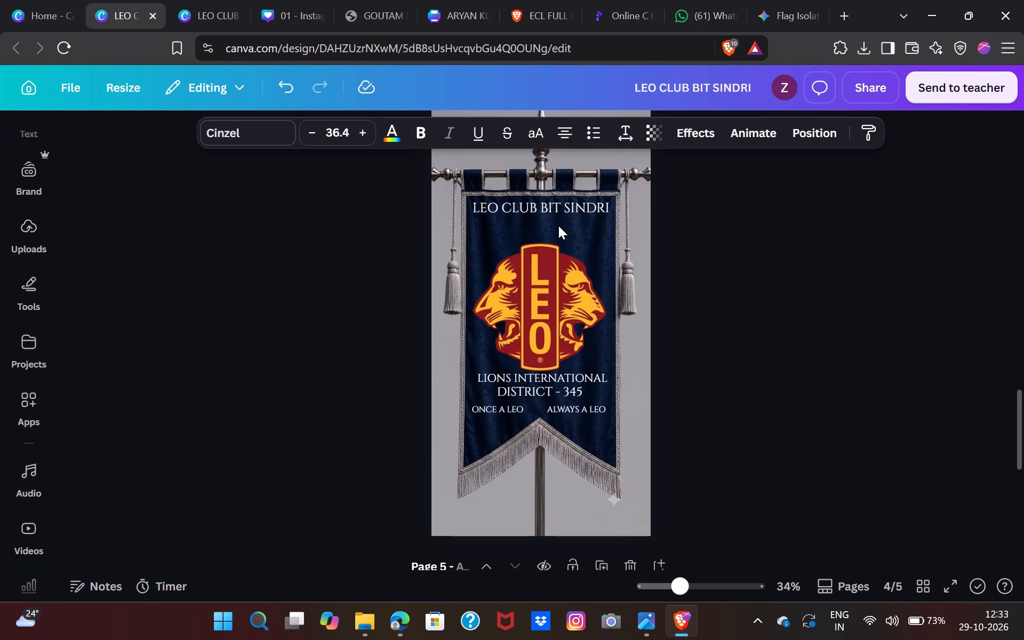
Nudge the LEO lion logo upward on the page 4 flag, opening space above LIONS INTERNATIONAL.
left_click(543, 328)
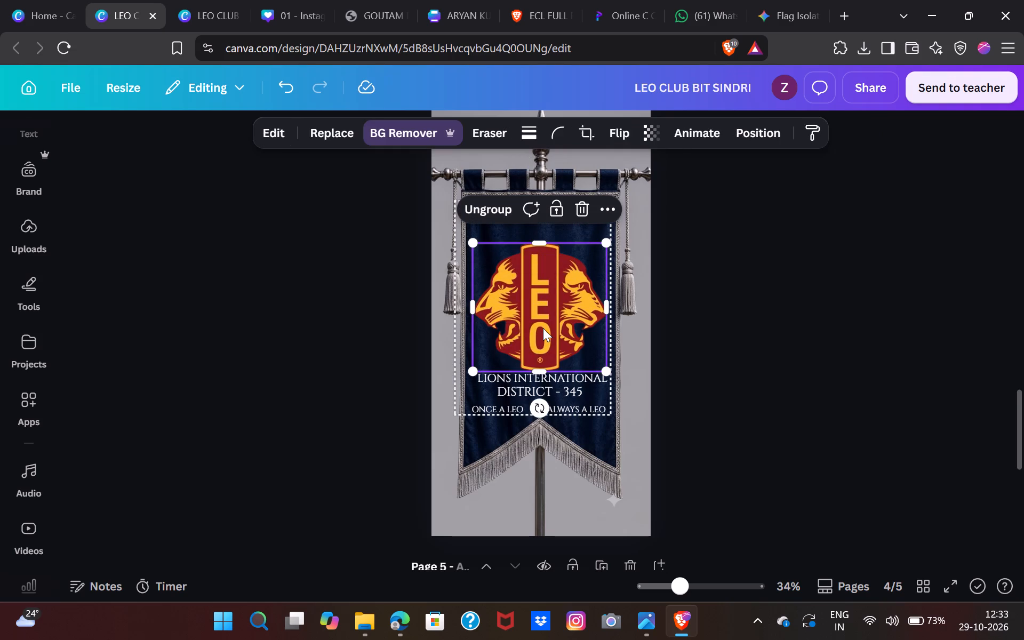
key("Up")
key("Up")
key("Up")
key("Up")
key("Up")
key("Up")
key("Up")
key("Up")
key("Up")
key("Up")
key("Up")
key("Up")
key("Up")
key("Up")
key("Up")
key("Up")
key("Up")
key("Up")
key("Up")
key("Up")
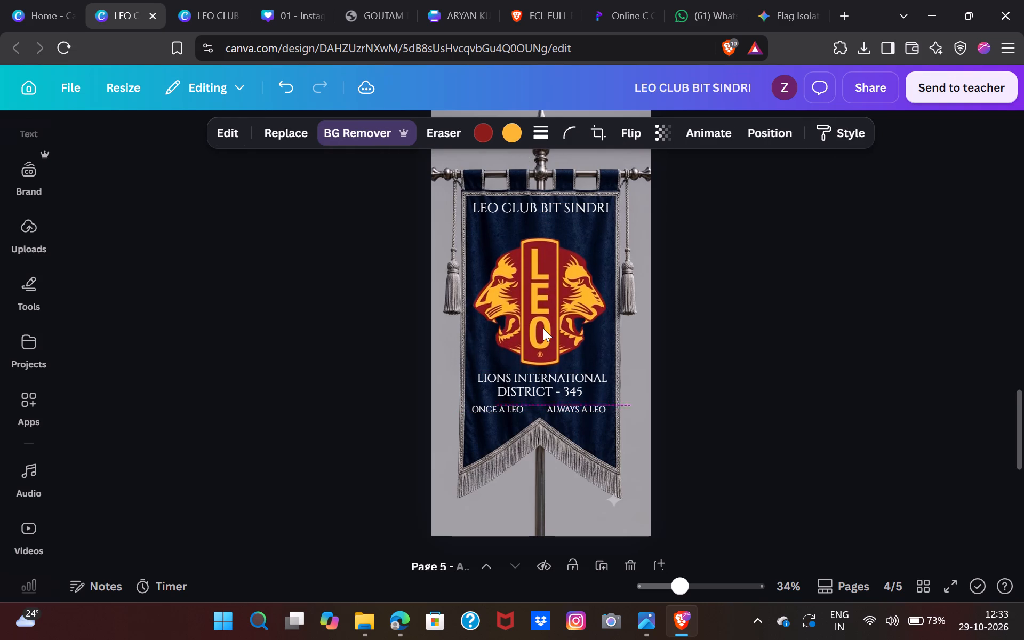
Recolour the LEO logo's red areas with the very dark navy from the banner's photo colours.
left_click(479, 132)
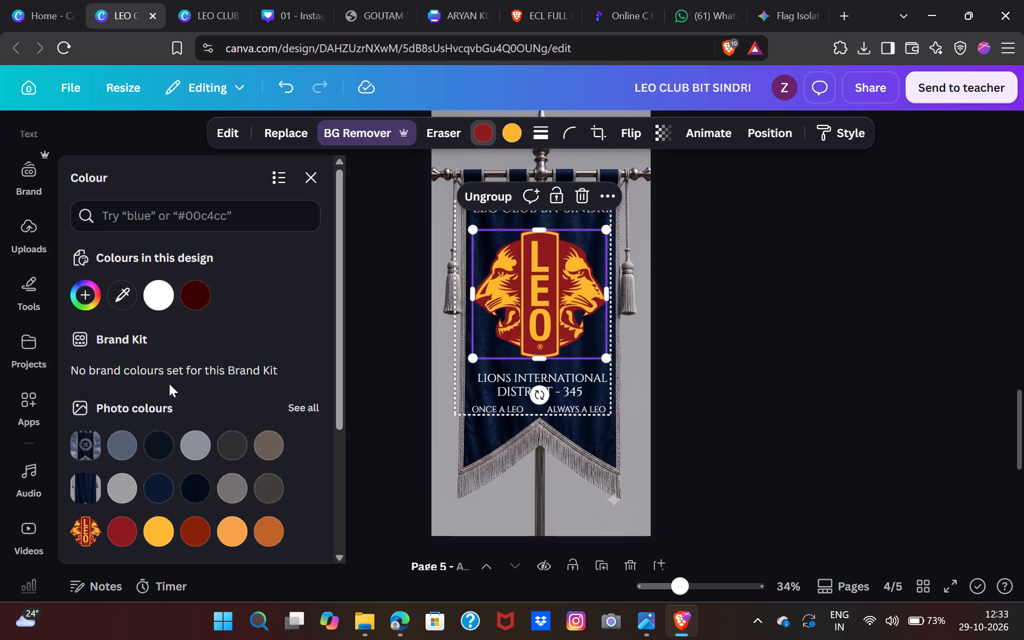
left_click(151, 448)
left_click(151, 448)
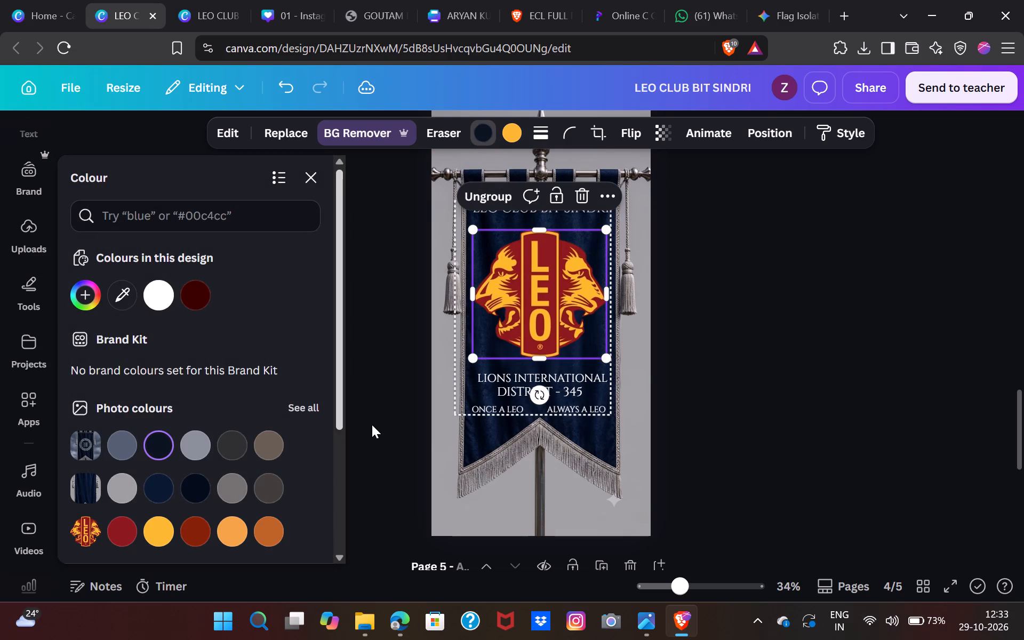
left_click(388, 407)
left_click(388, 407)
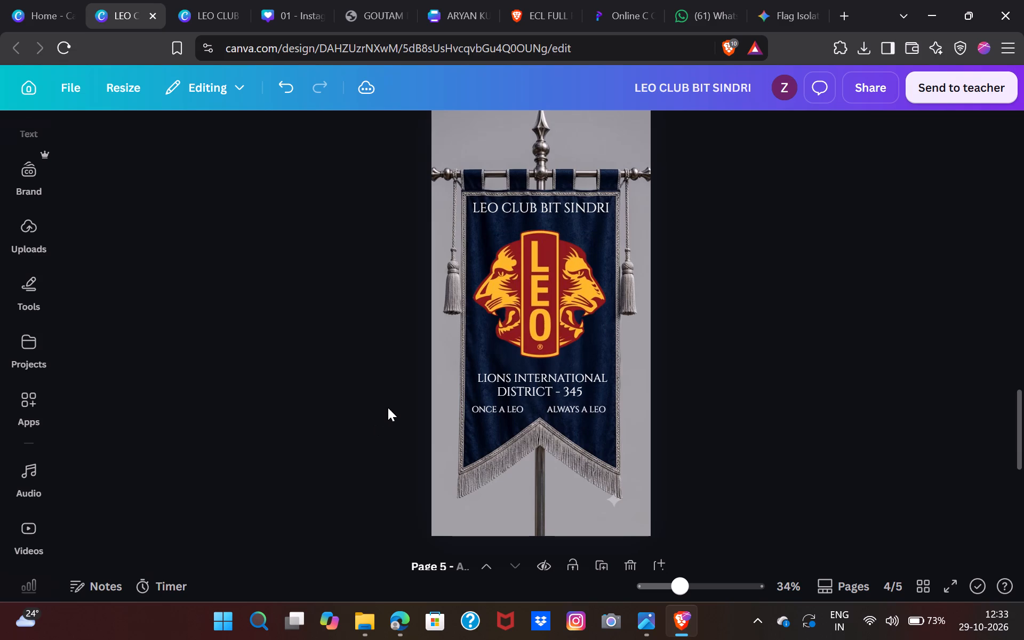
Recolour the LEO logo's yellow areas white.
left_click(549, 291)
left_click(549, 291)
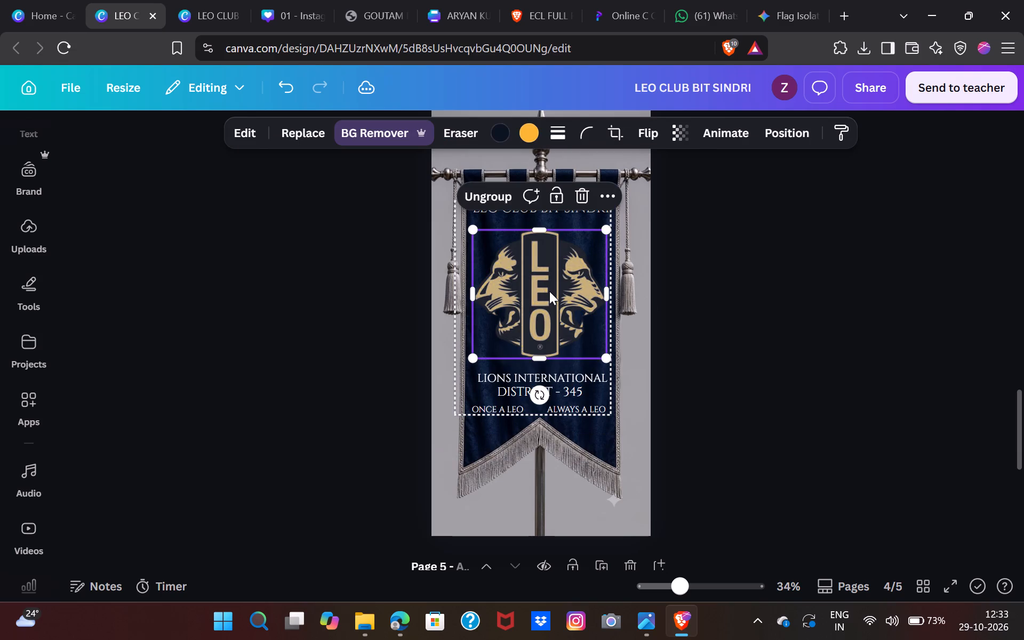
left_click(531, 127)
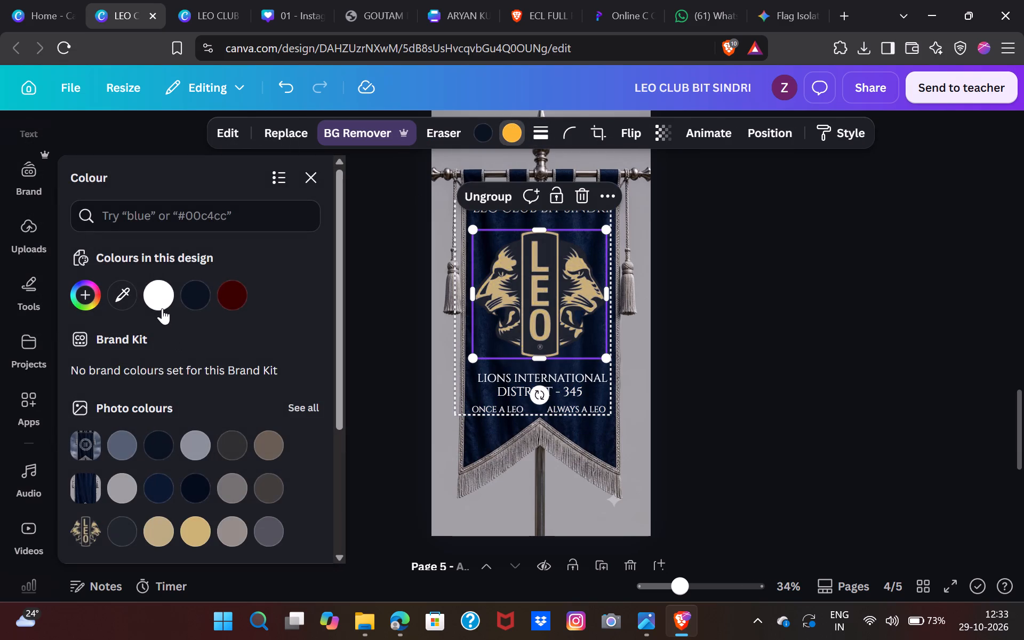
left_click(159, 302)
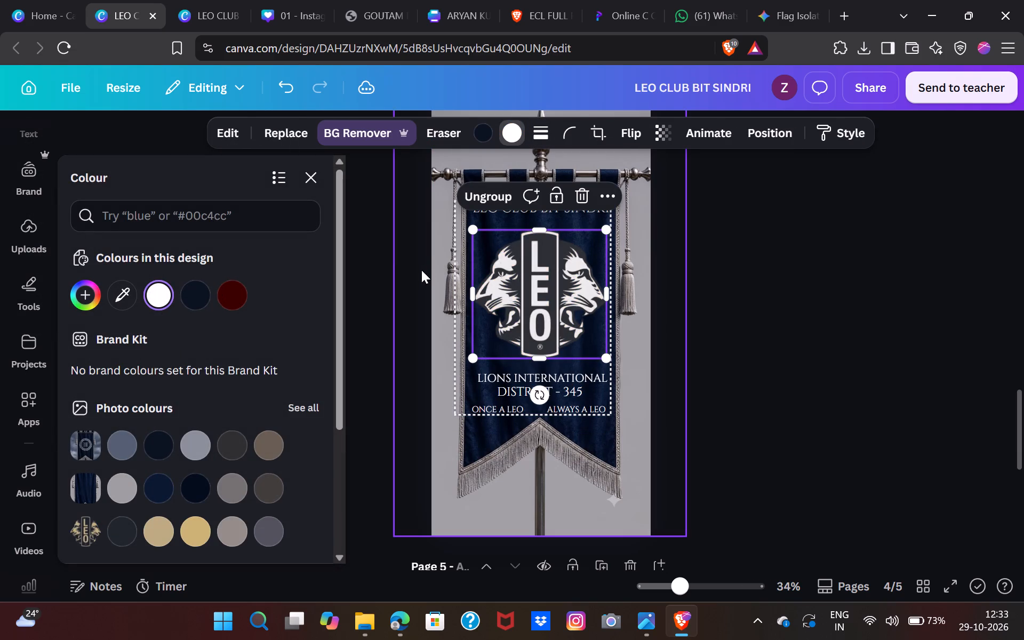
triple_click(417, 271)
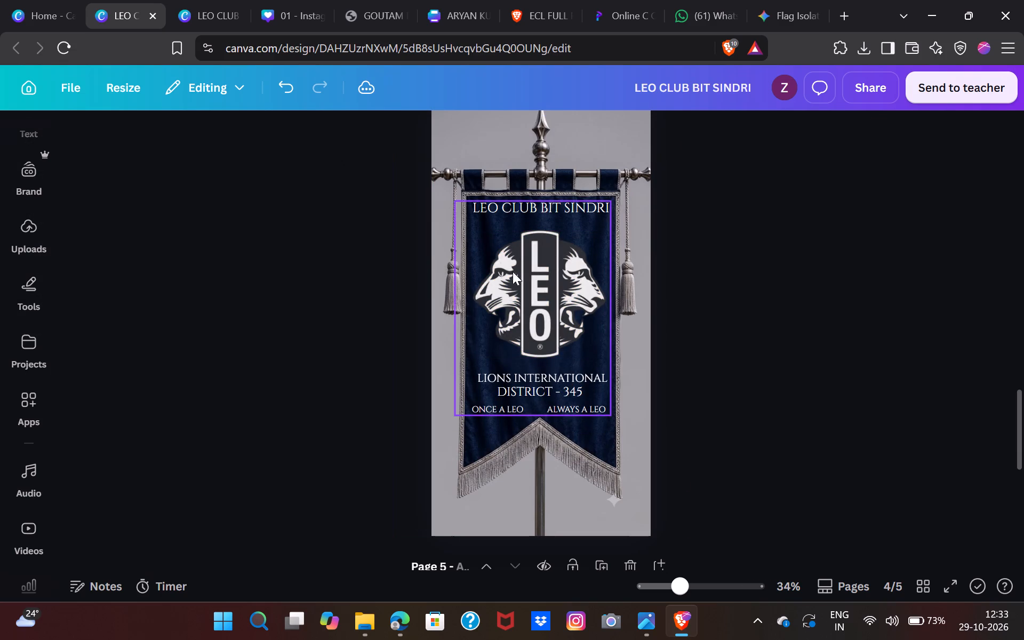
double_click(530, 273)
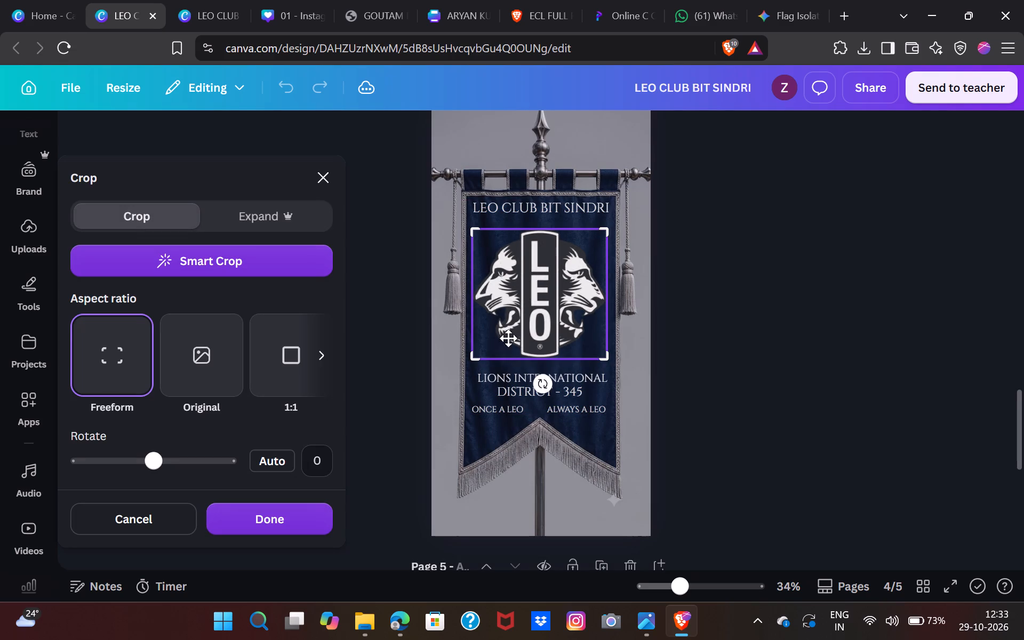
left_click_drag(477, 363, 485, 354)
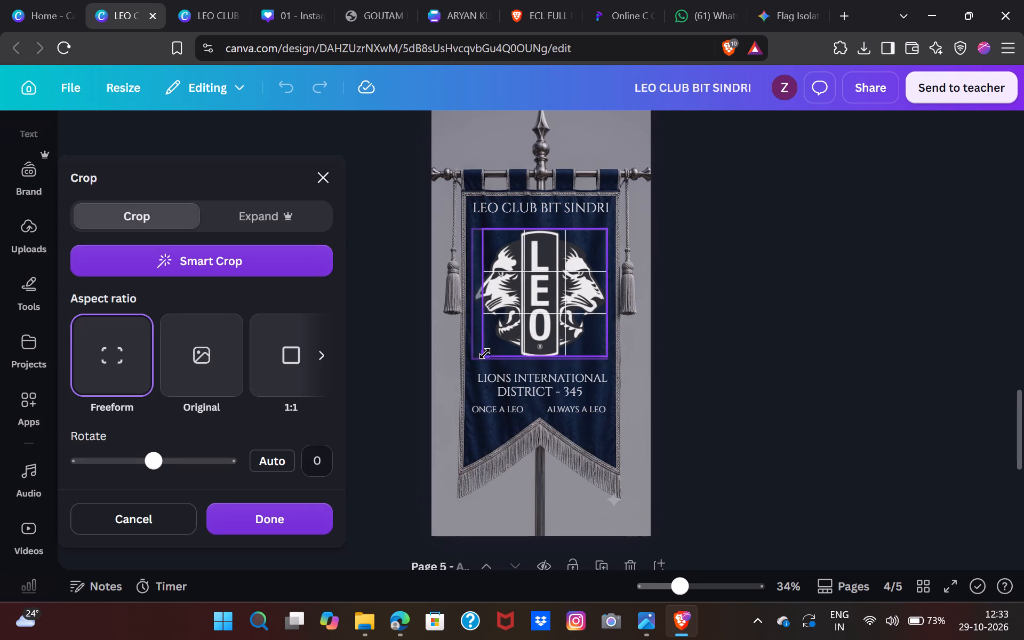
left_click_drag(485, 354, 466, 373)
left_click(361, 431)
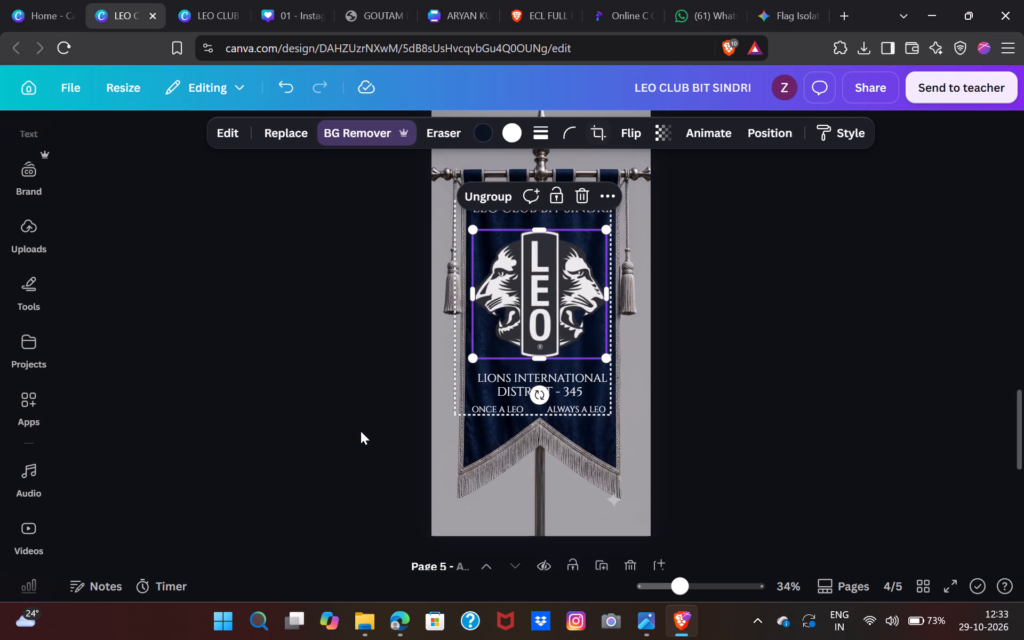
Ungroup the LEO logo from the text and shrink it to about 459 by 442 px.
left_click(474, 189)
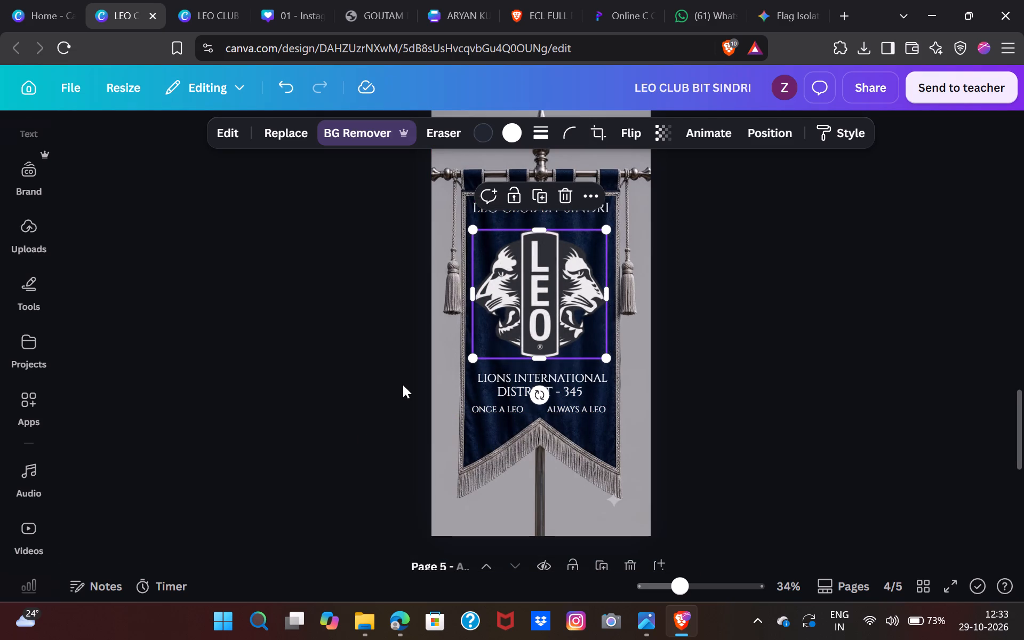
left_click(403, 385)
left_click(498, 334)
left_click_drag(479, 356, 488, 350)
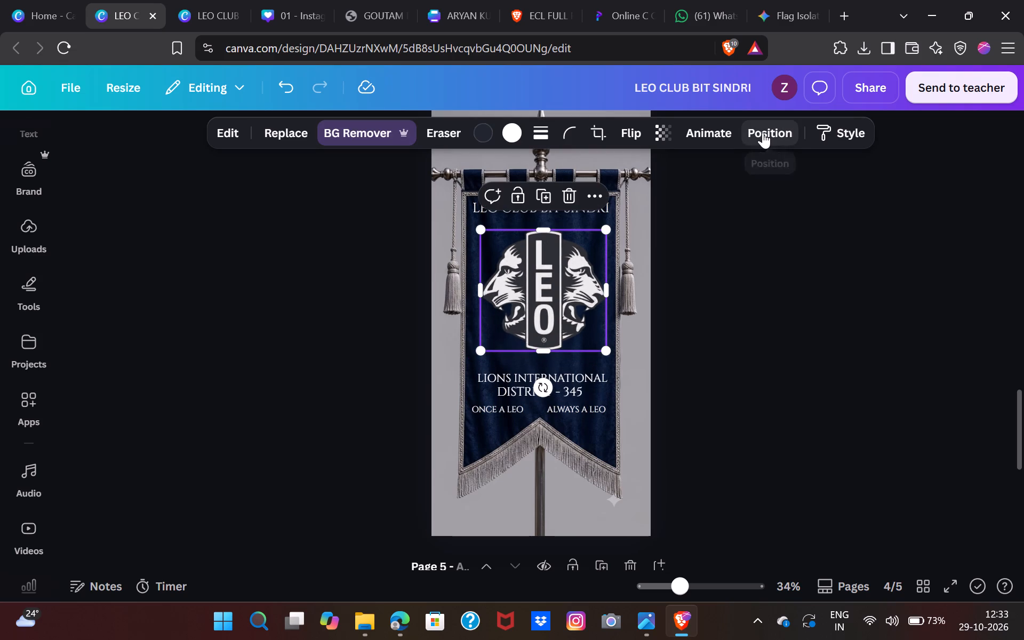
Centre the LEO logo horizontally on page 4 and move it up closer beneath the club title.
left_click(763, 132)
left_click(299, 412)
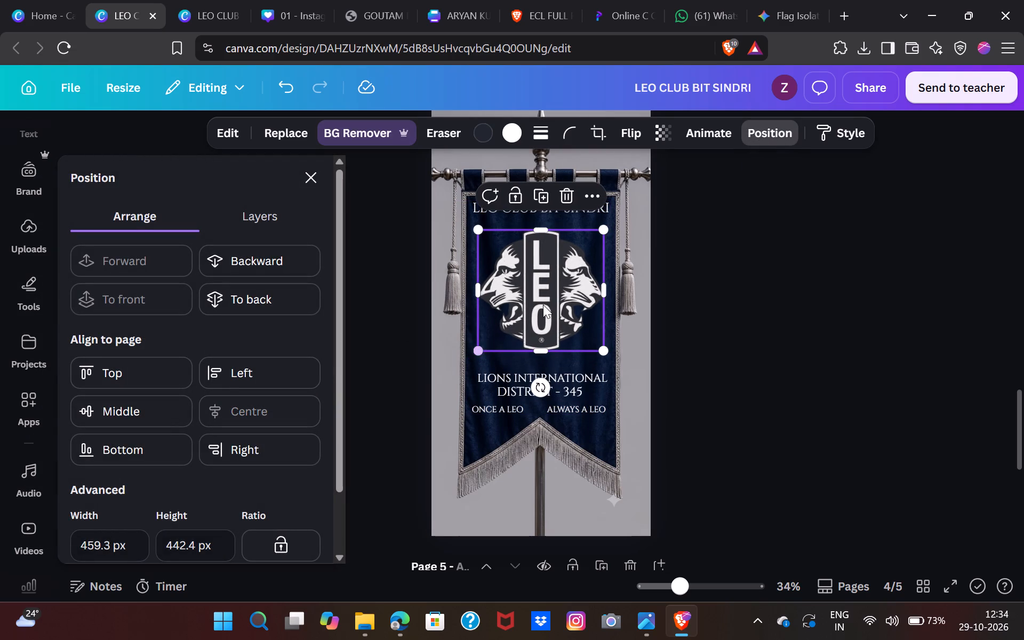
left_click_drag(543, 303, 543, 297)
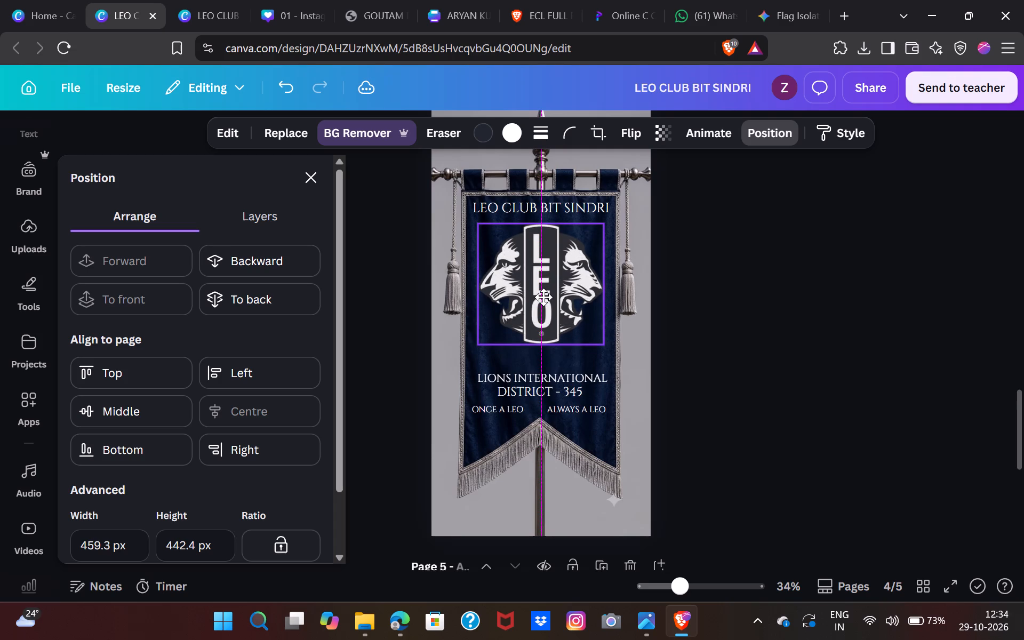
left_click_drag(543, 297, 543, 298)
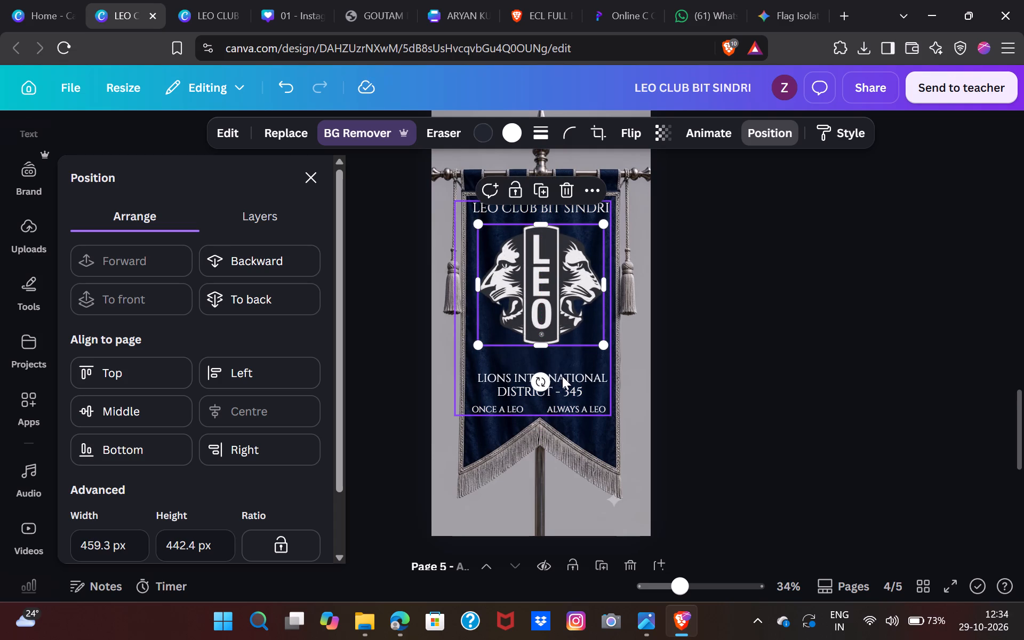
left_click(778, 427)
Ungroup the remaining banner text lines on page 4.
left_click(567, 396)
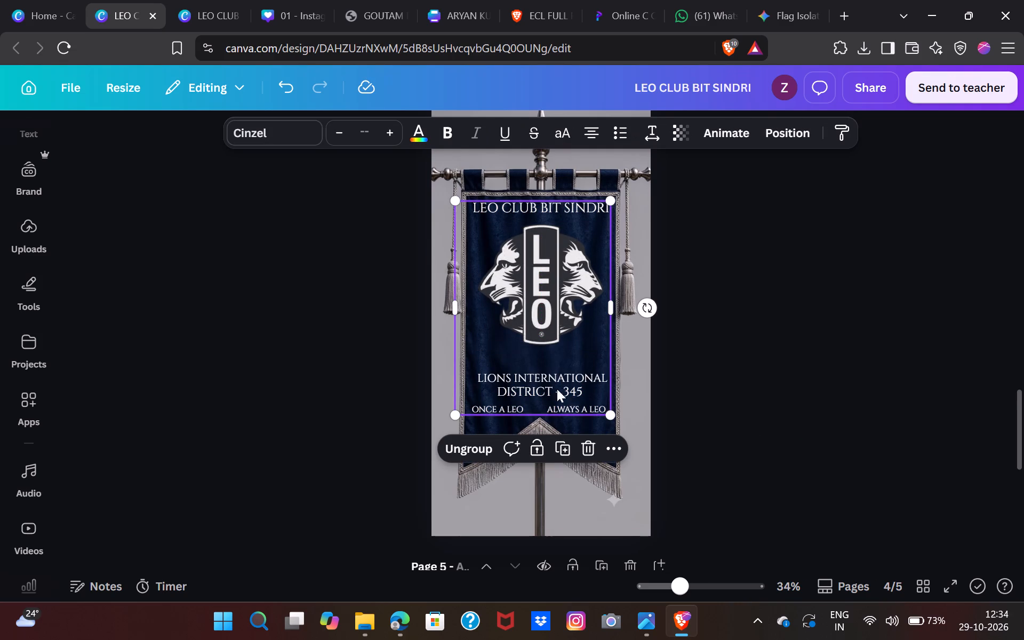
left_click(469, 449)
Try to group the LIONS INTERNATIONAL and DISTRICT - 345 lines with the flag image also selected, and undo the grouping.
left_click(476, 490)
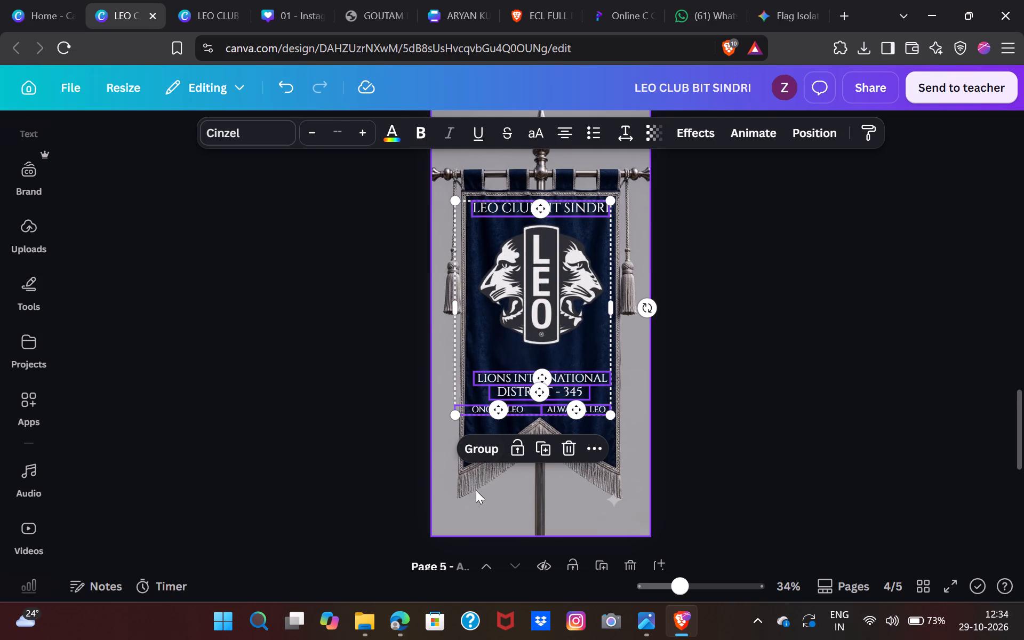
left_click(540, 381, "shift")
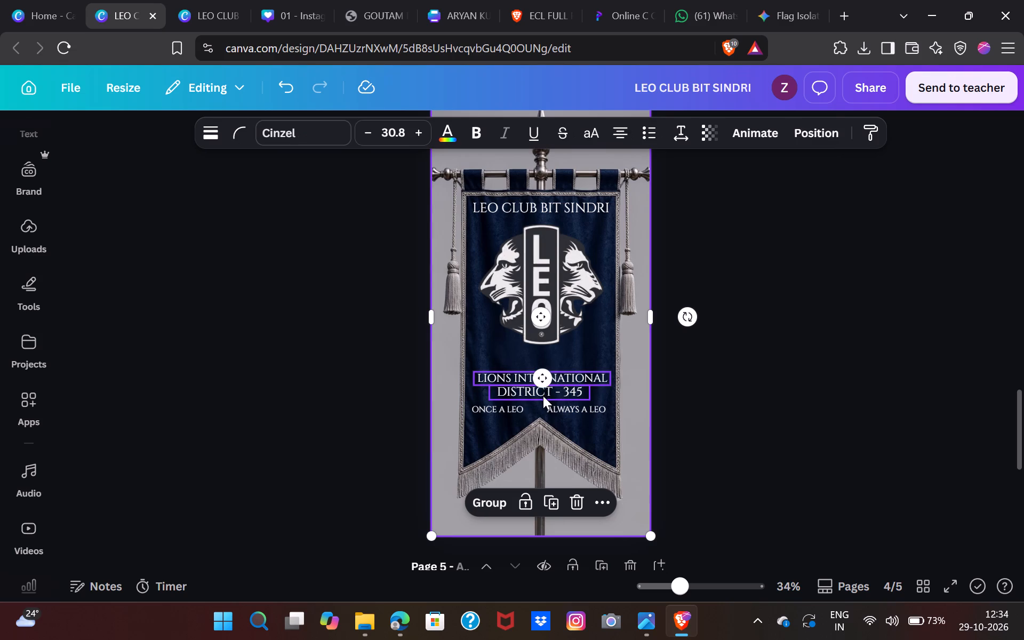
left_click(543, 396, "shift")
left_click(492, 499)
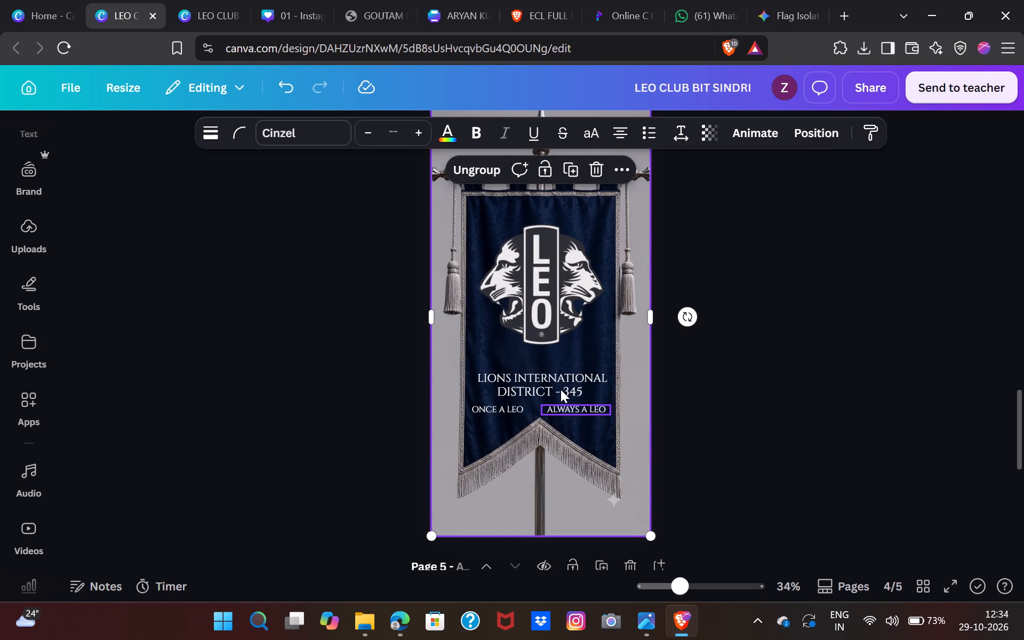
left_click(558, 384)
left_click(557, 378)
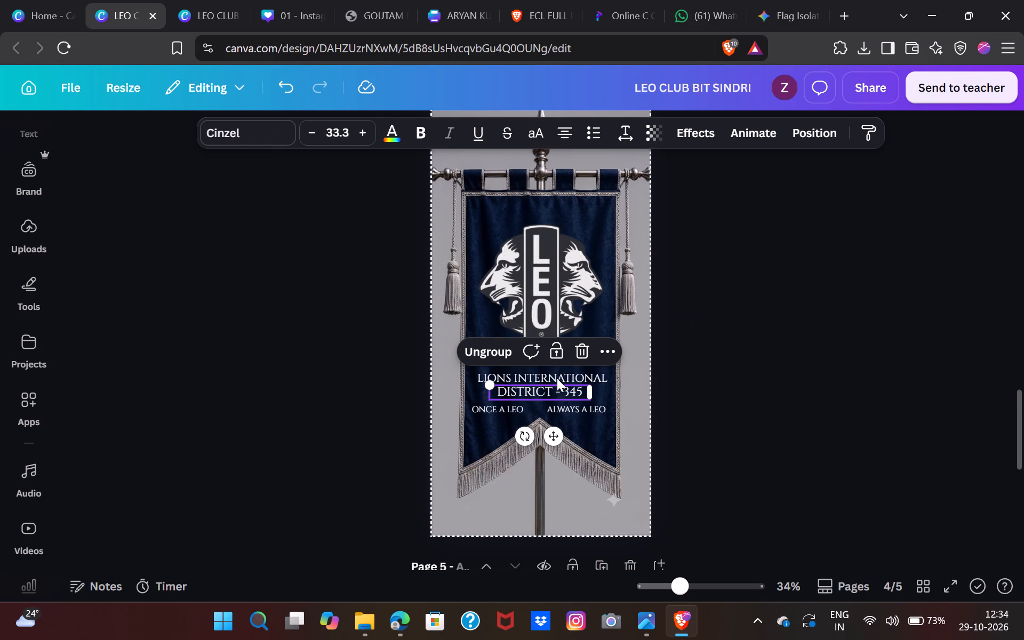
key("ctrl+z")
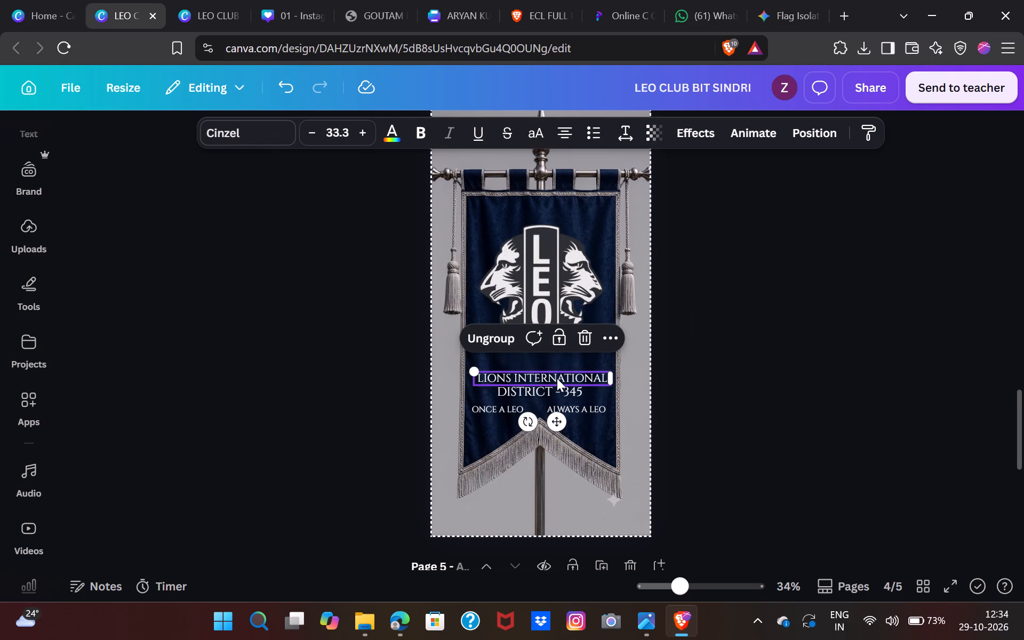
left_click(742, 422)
Group the LIONS INTERNATIONAL and DISTRICT - 345 lines and move them up under the logo, matching the 28 spacing above it.
left_click(557, 371)
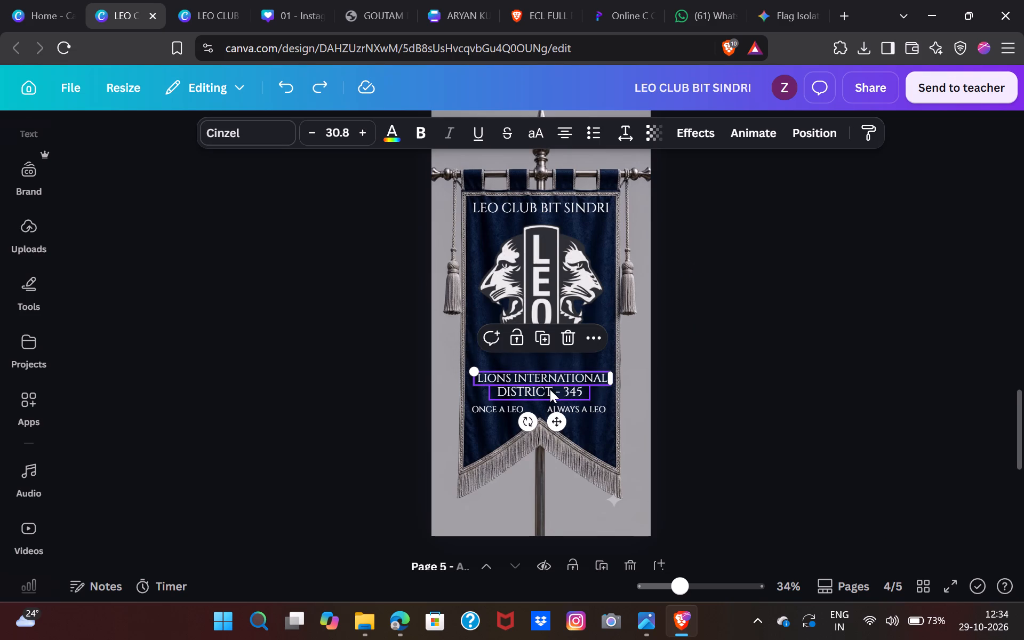
left_click(550, 389, "shift")
left_click(500, 337)
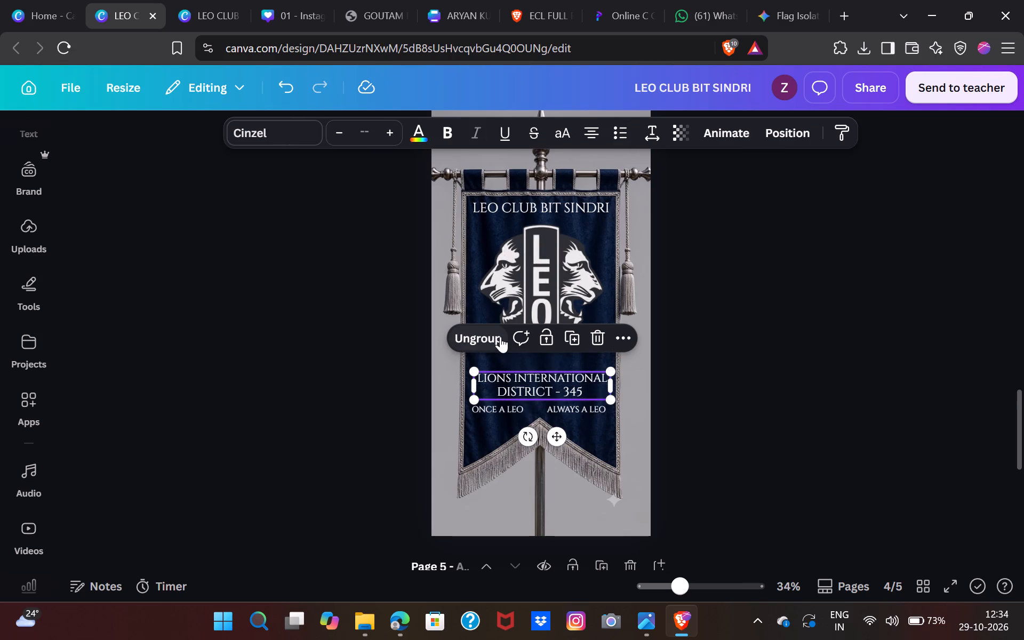
left_click_drag(545, 387, 545, 369)
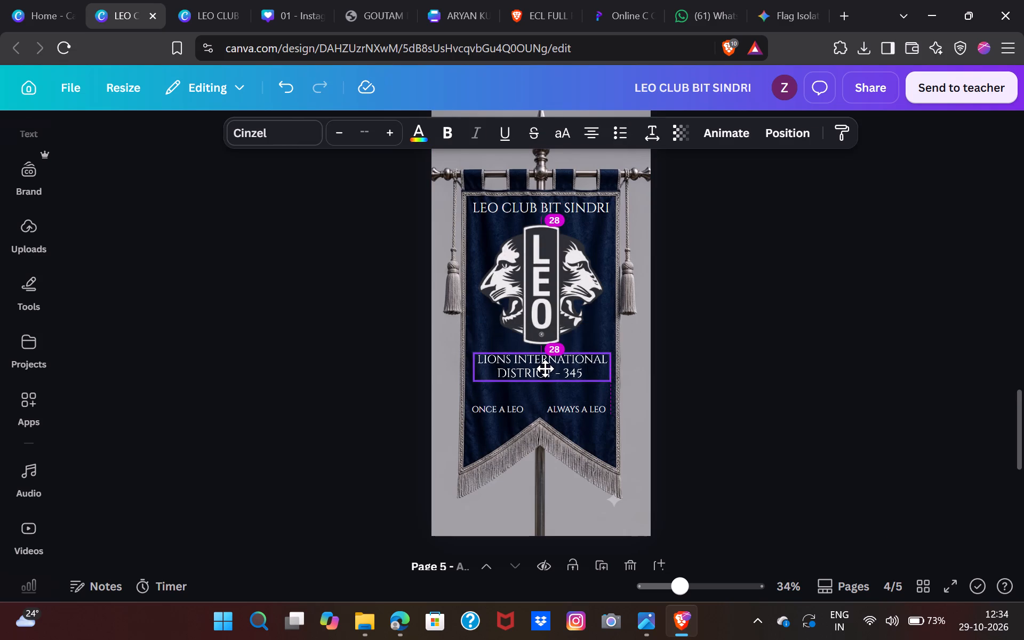
left_click_drag(545, 369, 545, 365)
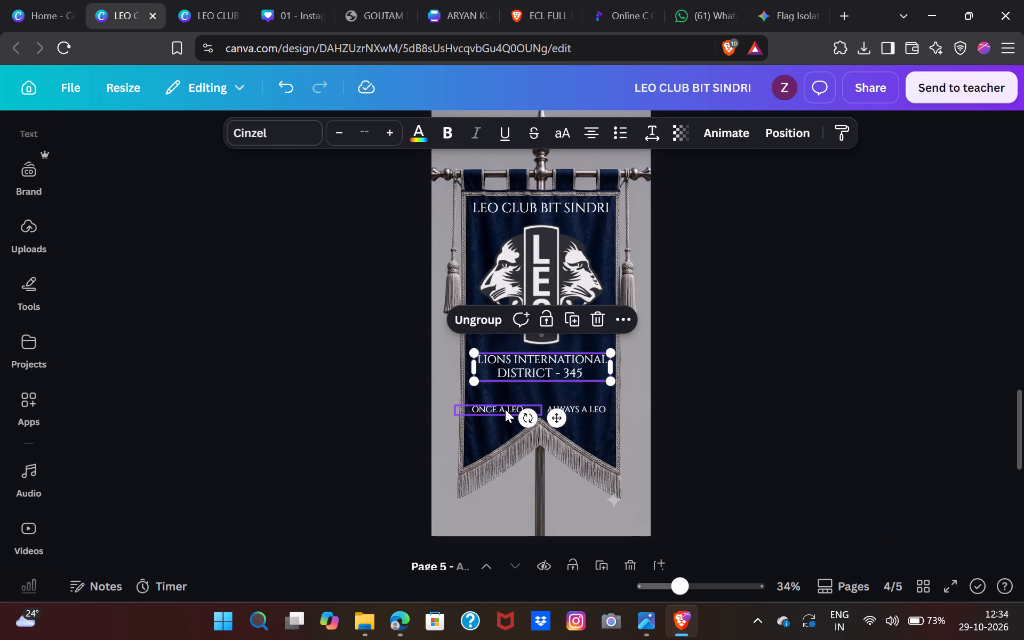
Group the ONCE A LEO and ALWAYS A LEO text lines together.
left_click(506, 407)
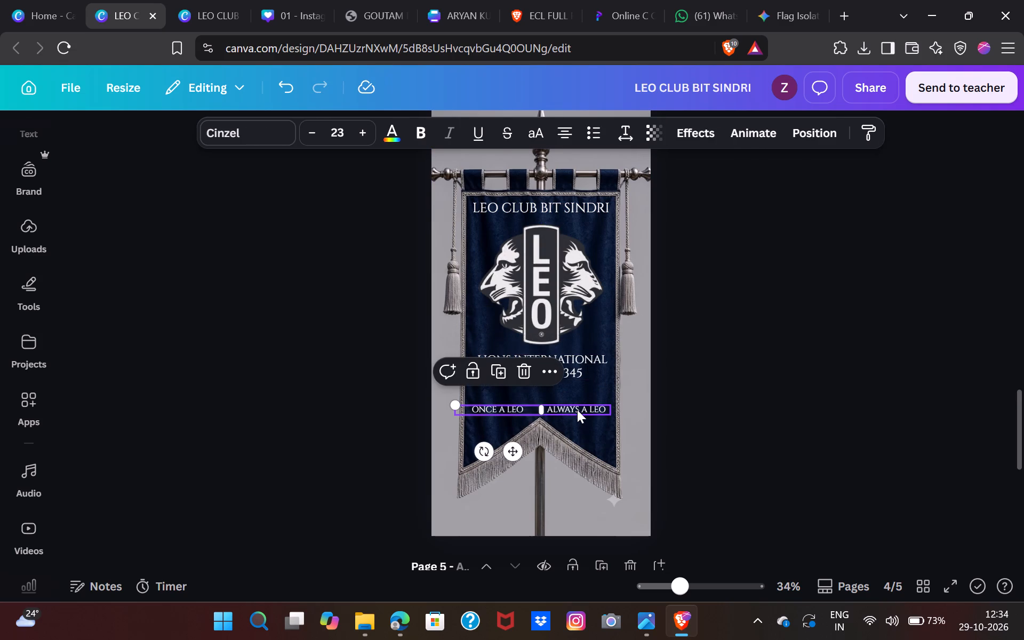
left_click(578, 407)
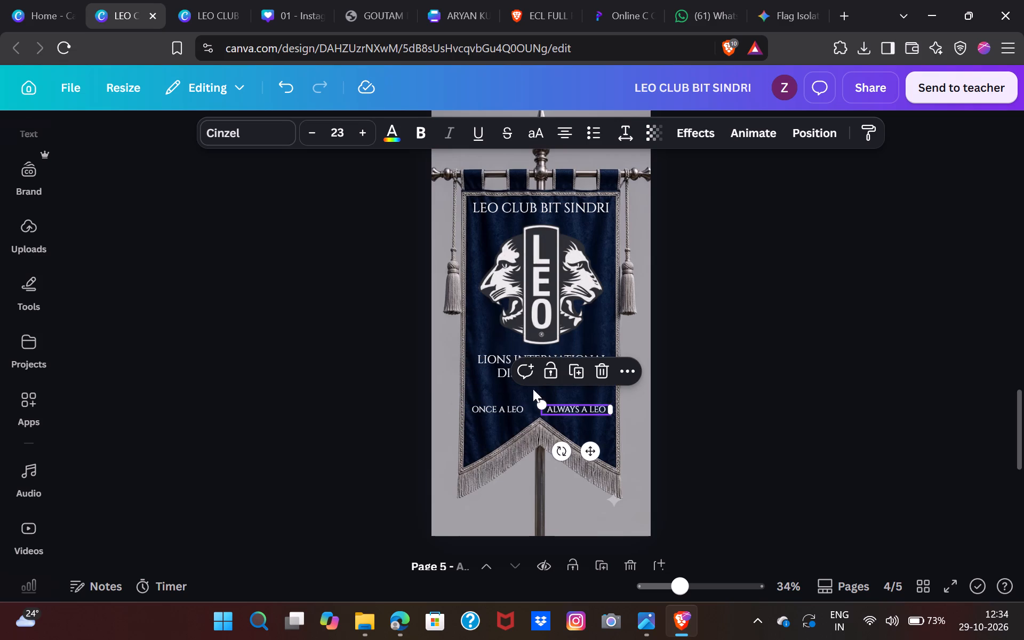
left_click(494, 412, "shift")
left_click(490, 371)
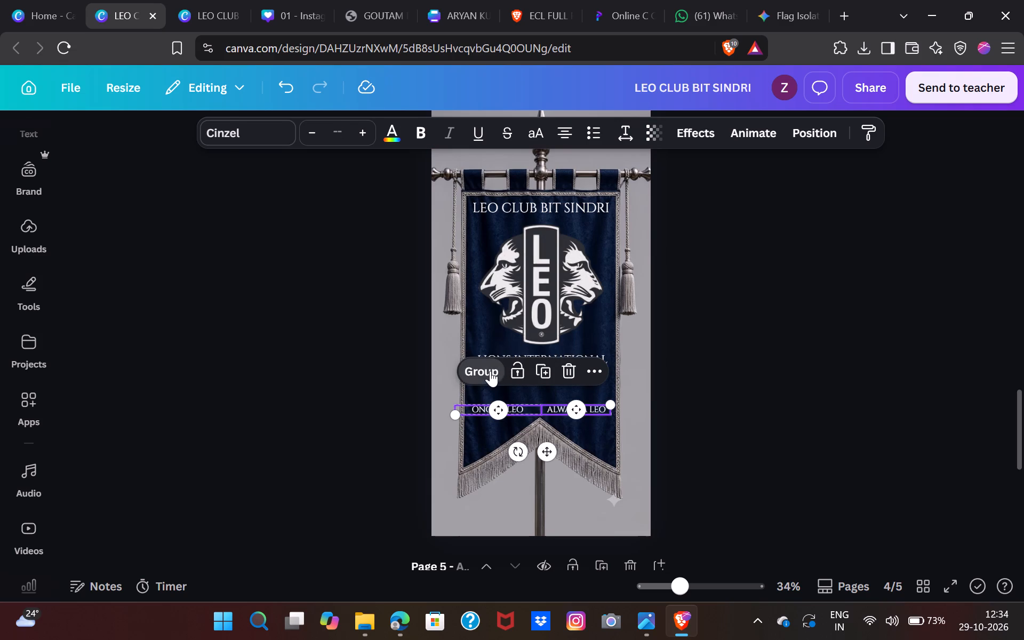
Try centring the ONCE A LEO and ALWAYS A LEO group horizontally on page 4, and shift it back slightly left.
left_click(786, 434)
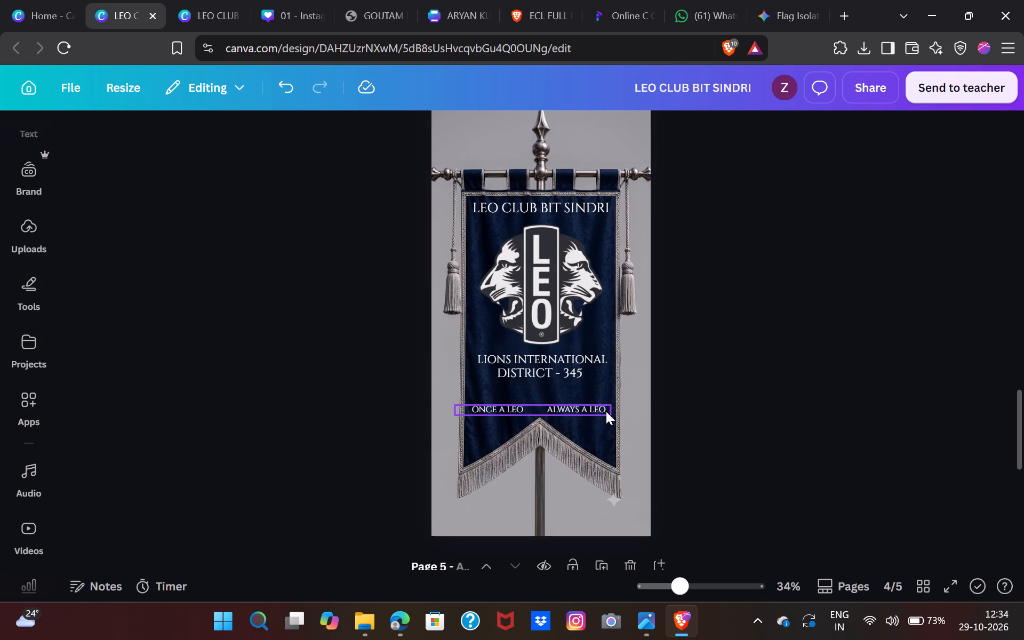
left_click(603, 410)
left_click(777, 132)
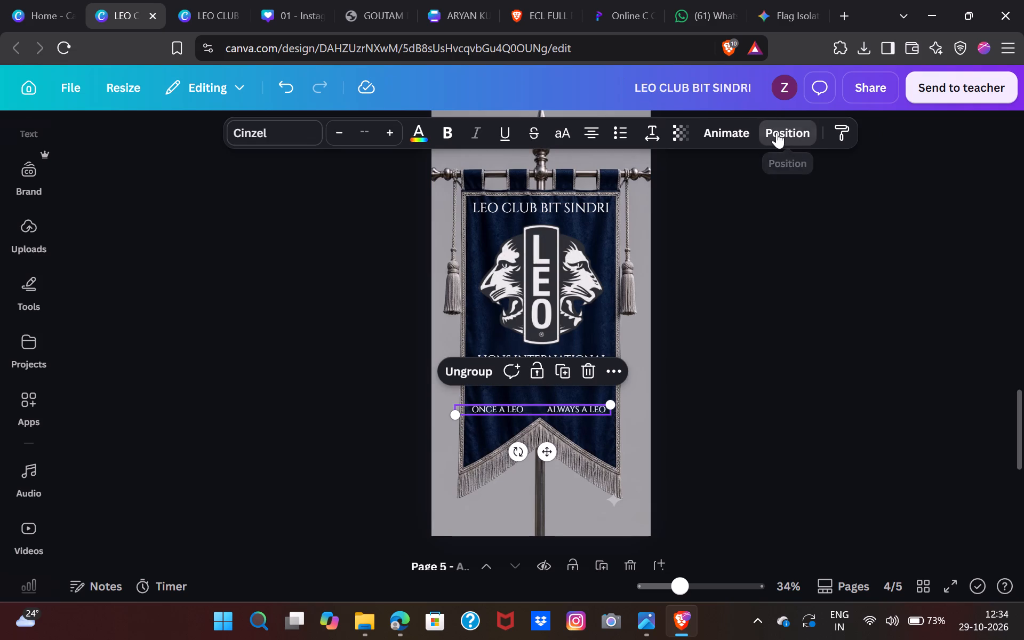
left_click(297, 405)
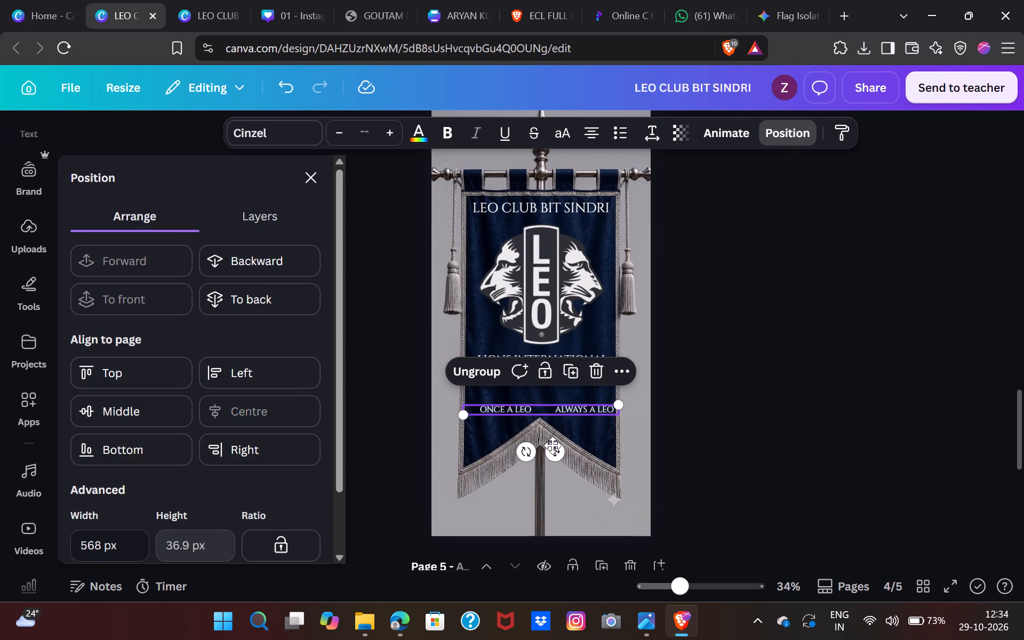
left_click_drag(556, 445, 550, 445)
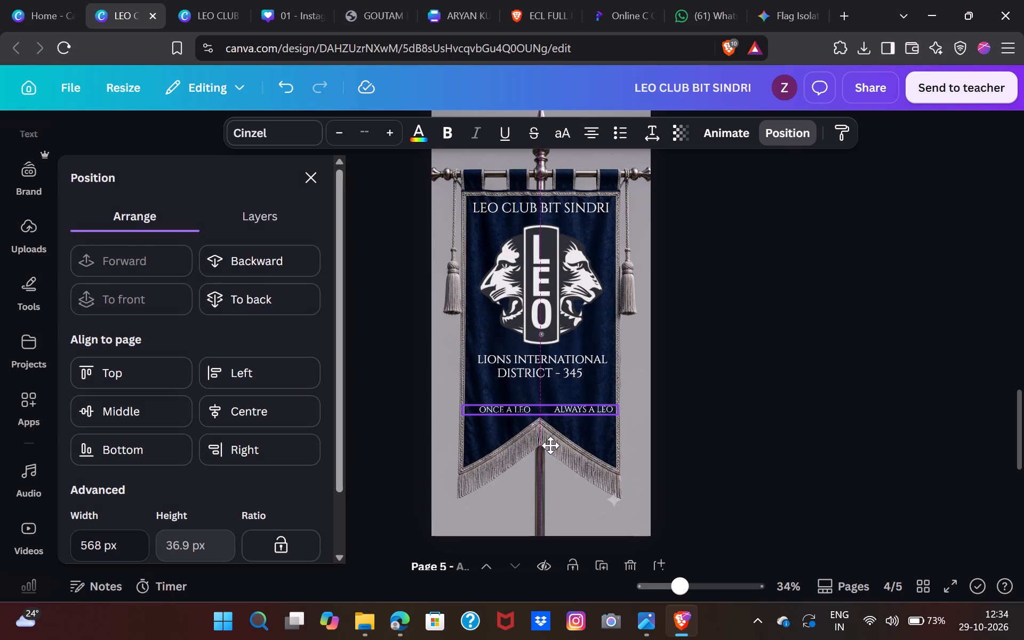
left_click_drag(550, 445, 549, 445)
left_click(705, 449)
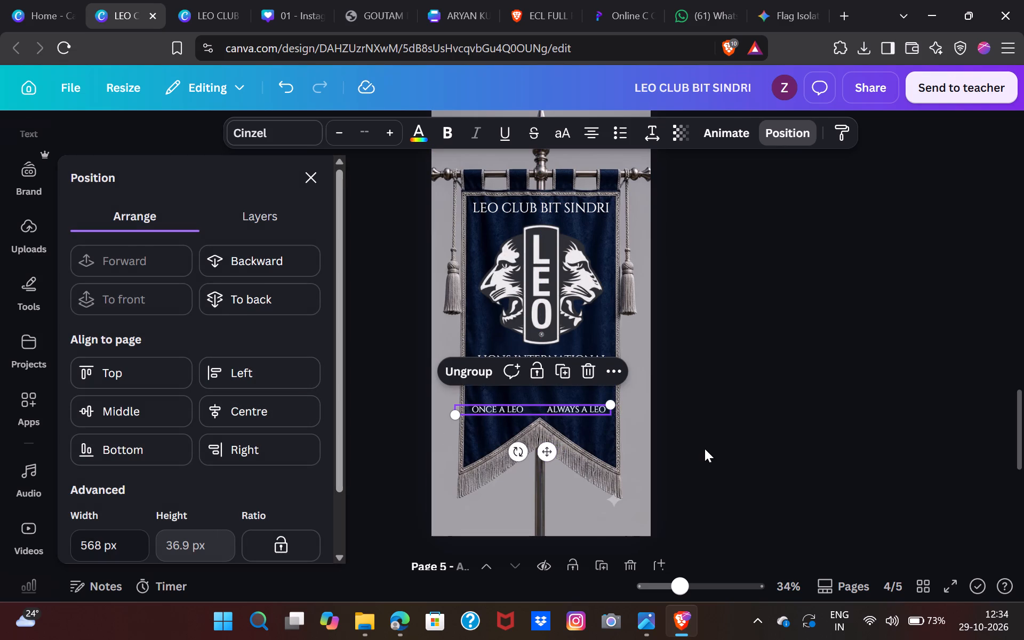
Erase the sparkle mark beside the flag's lower-right fringe on page 4's background image with Magic Eraser at brush size 6.
left_click(577, 485)
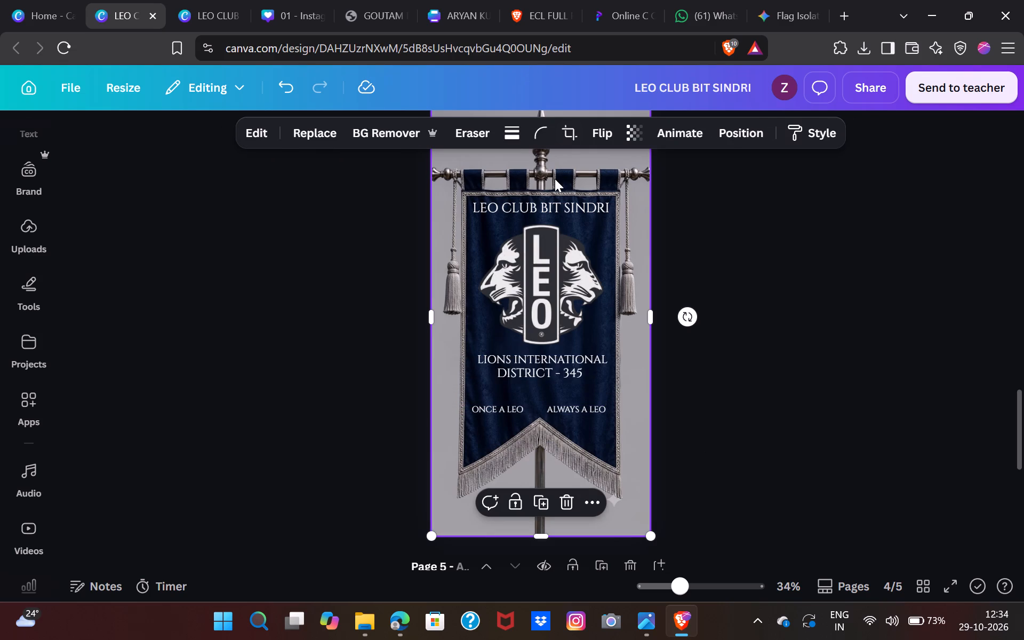
left_click(468, 141)
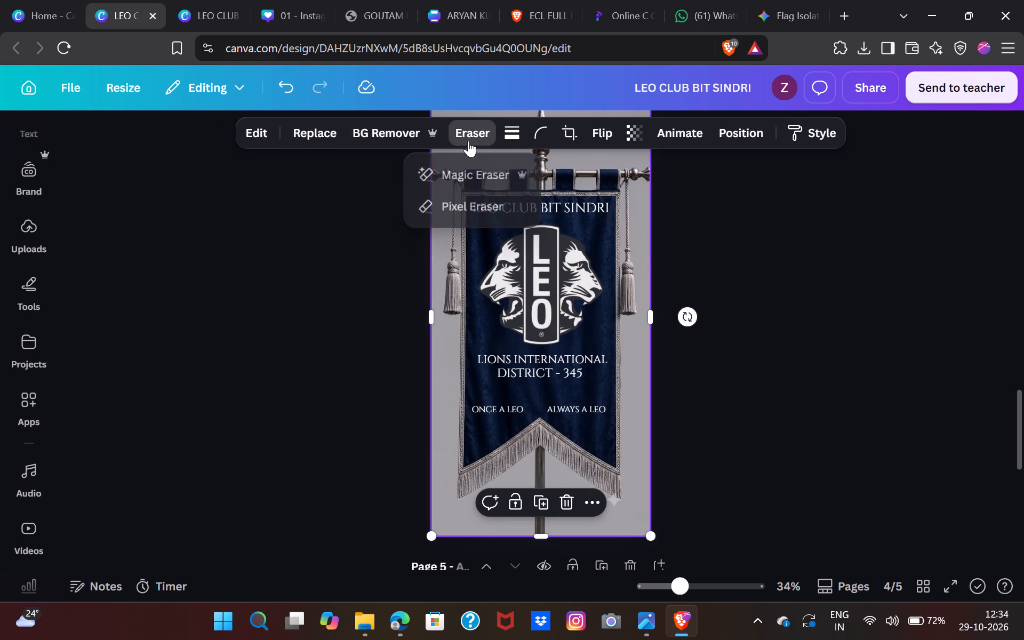
left_click(467, 173)
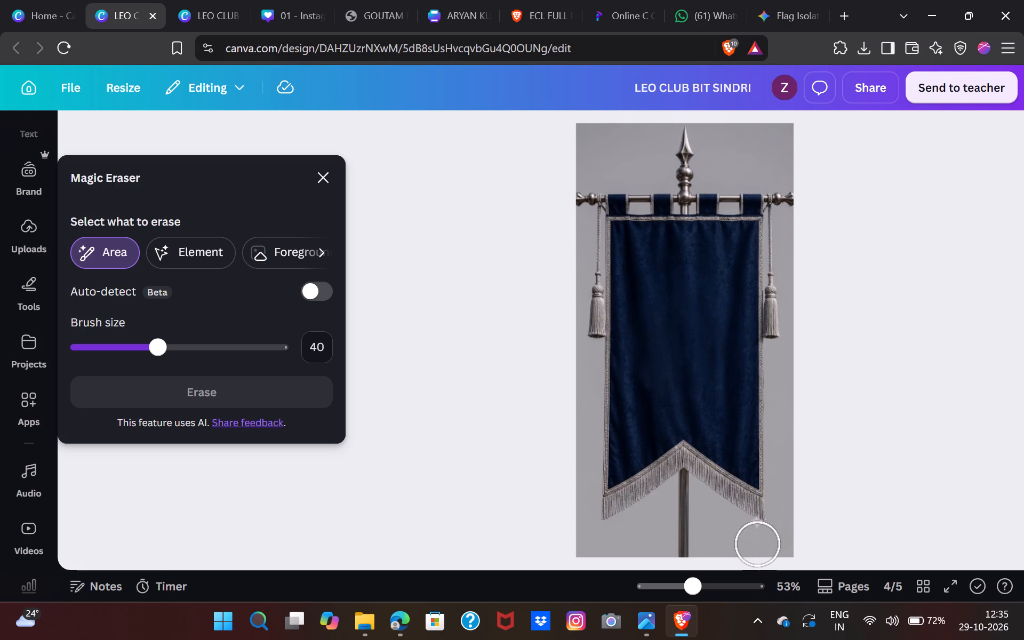
left_click_drag(159, 342, 89, 354)
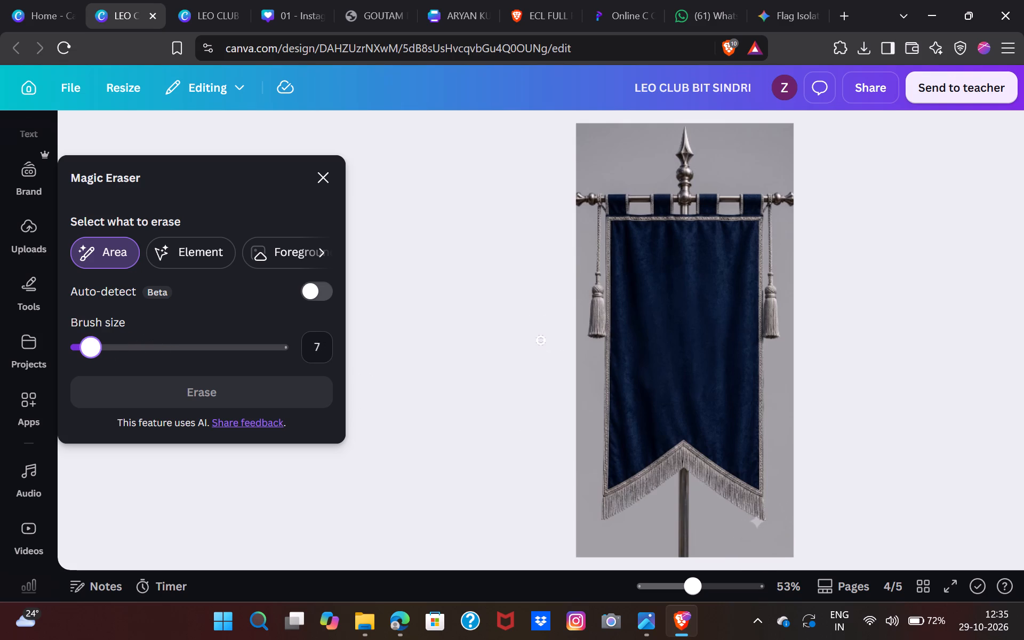
left_click_drag(89, 354, 88, 354)
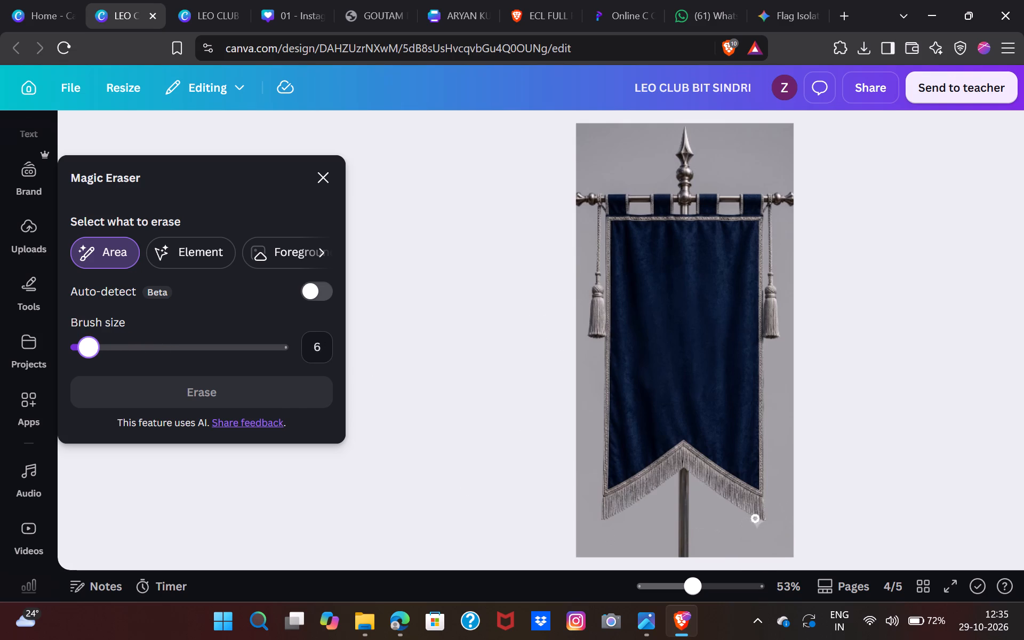
left_click(756, 519)
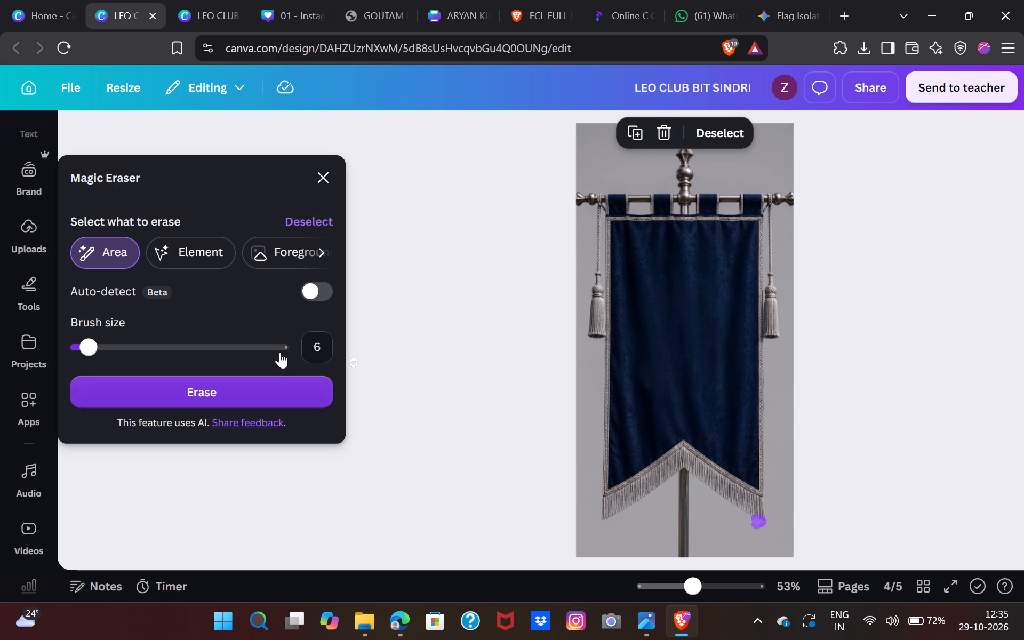
left_click(277, 377)
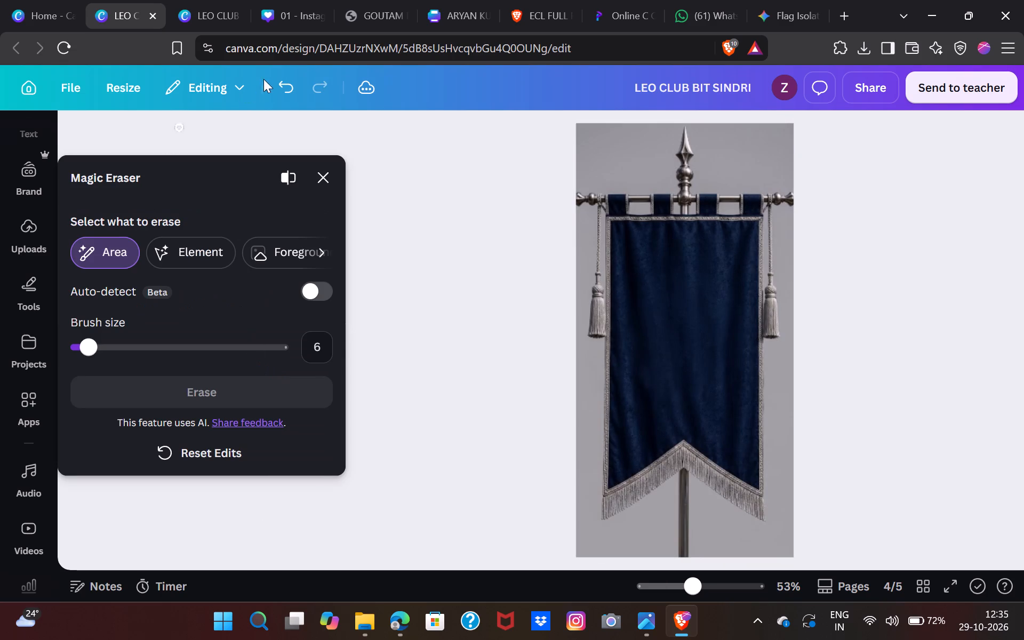
left_click(315, 171)
left_click(308, 202)
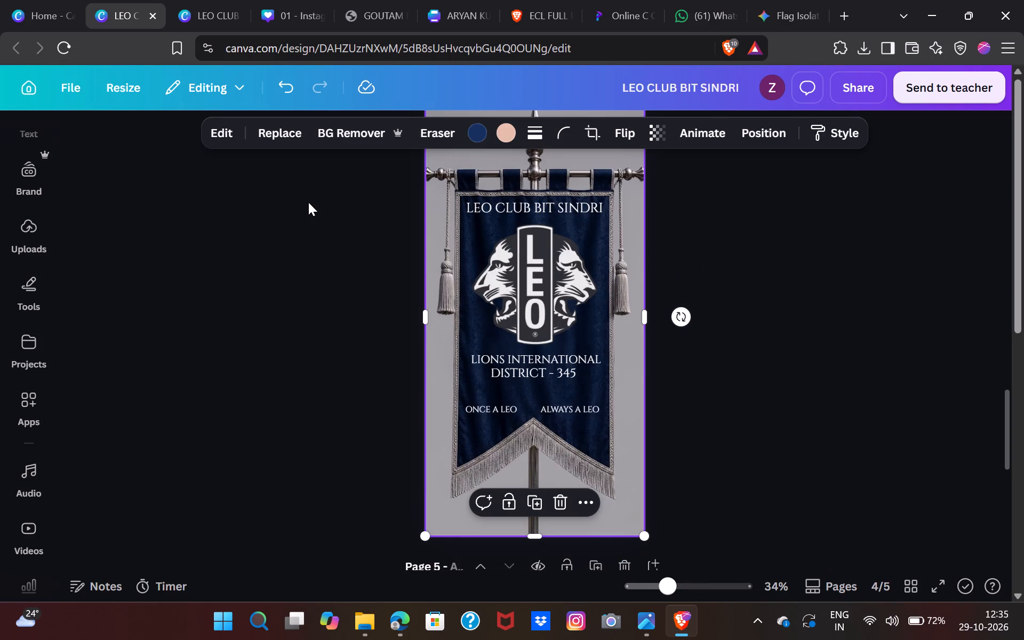
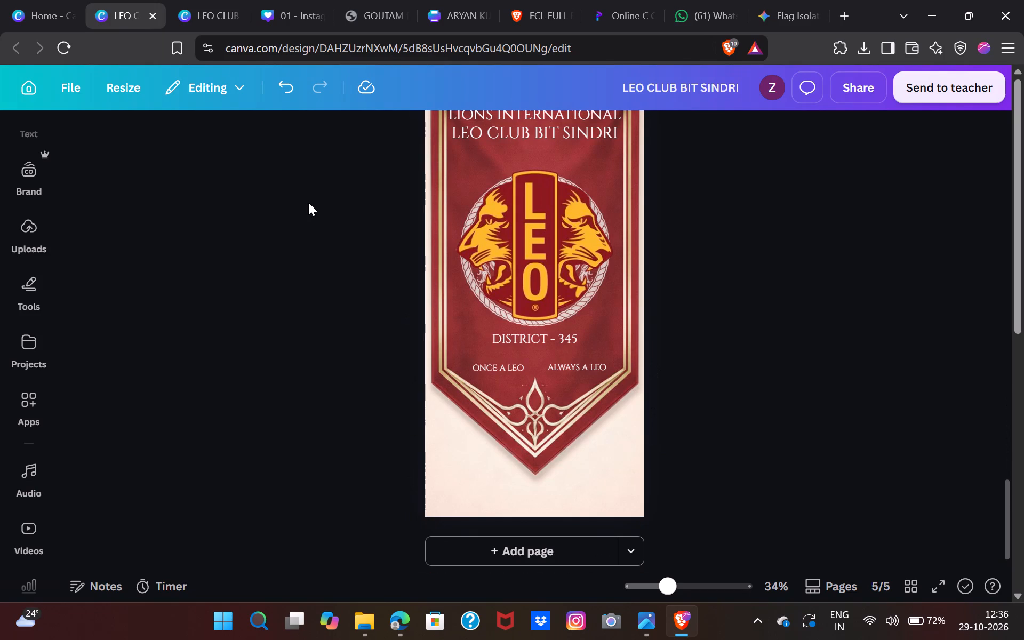
Nudge the ALWAYS A LEO text on page 5's red pennant four steps up and one net step to the right.
scroll(308, 202, "down", 3)
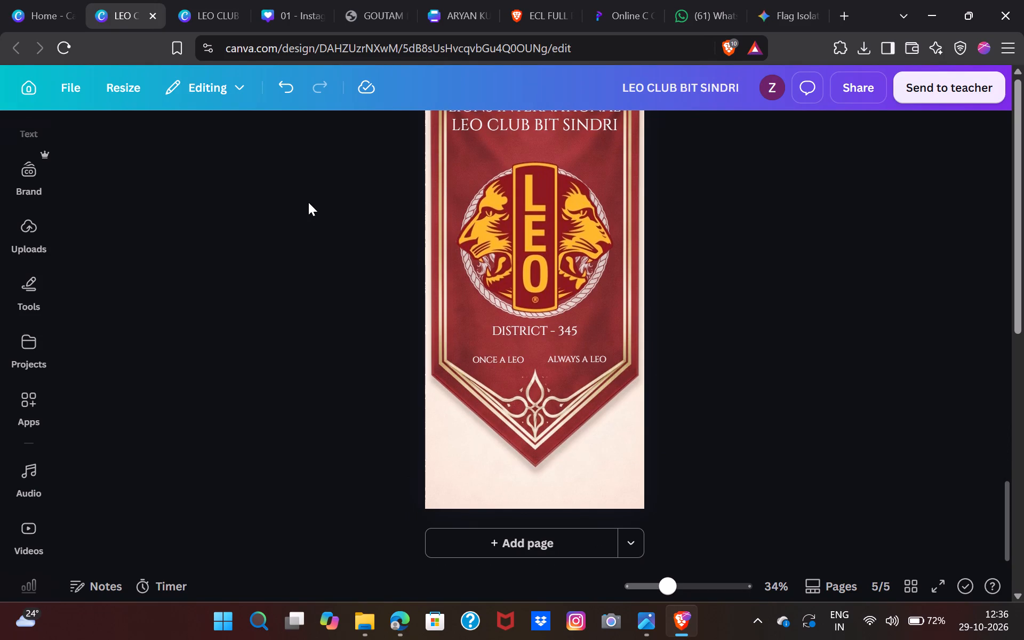
left_click(583, 362)
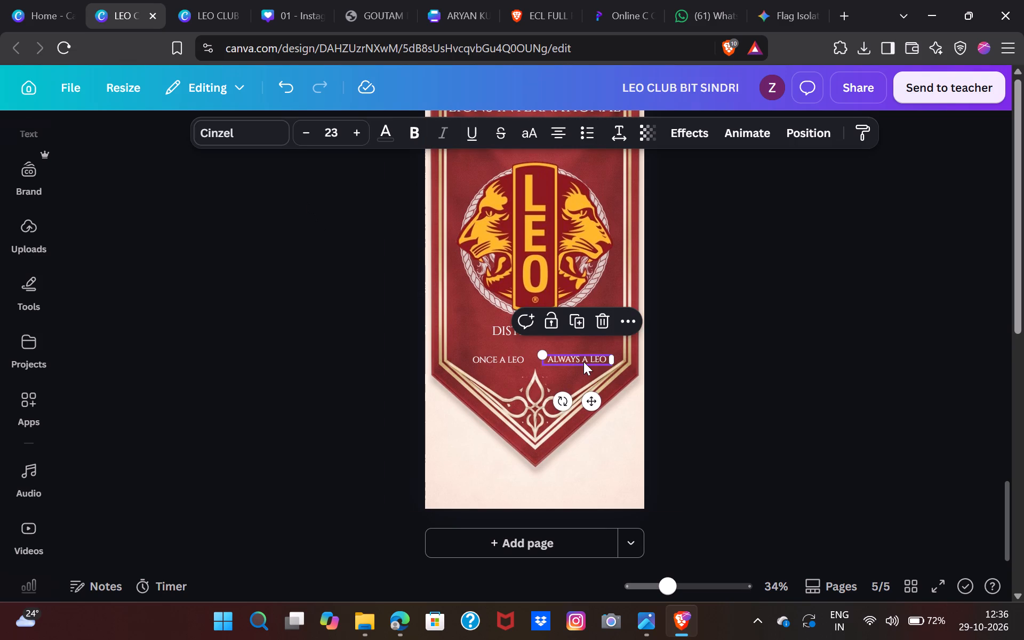
key("Left")
key("Left")
key("Left")
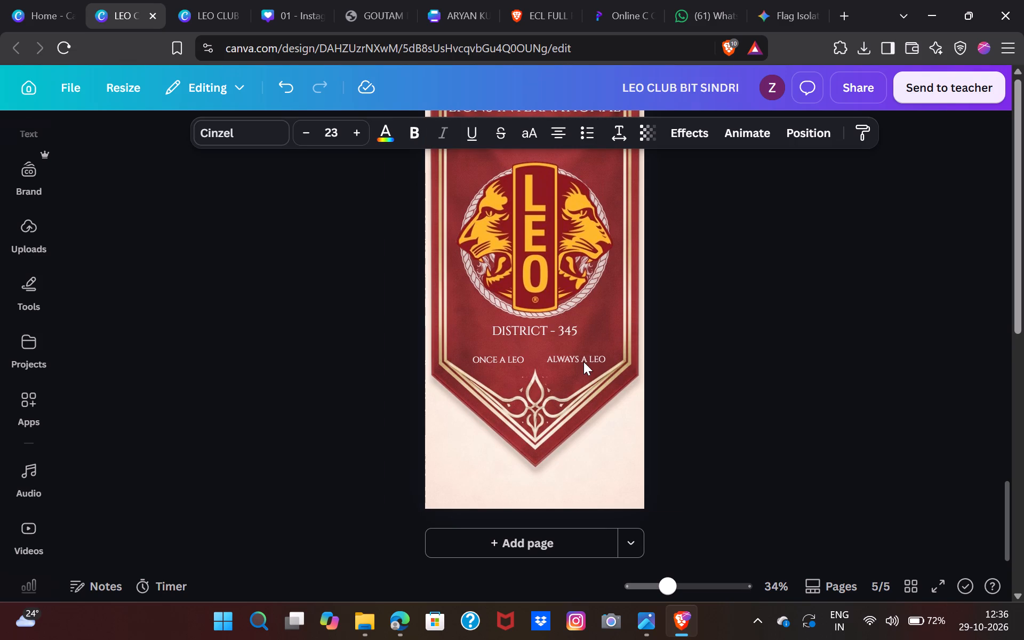
key("Right")
key("Up")
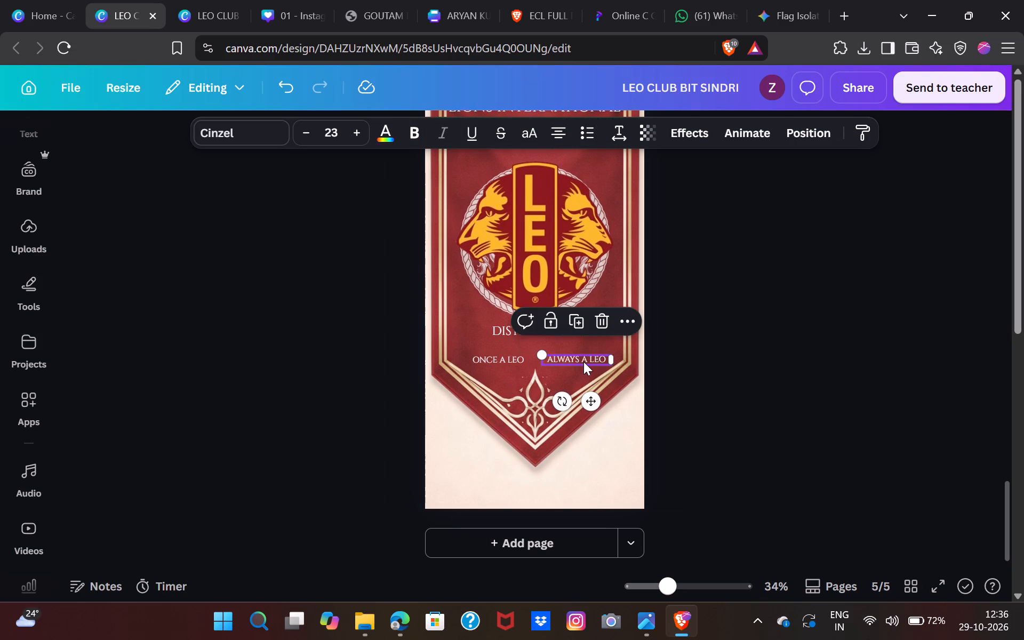
key("Up")
key("Up")
key("Up")
key("Right")
key("Right")
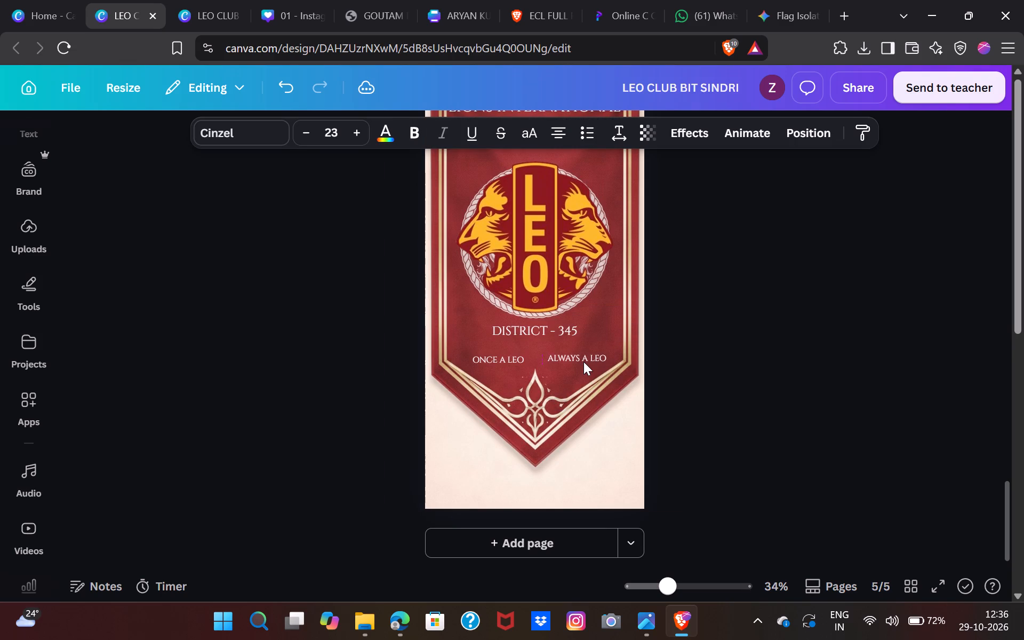
key("Right")
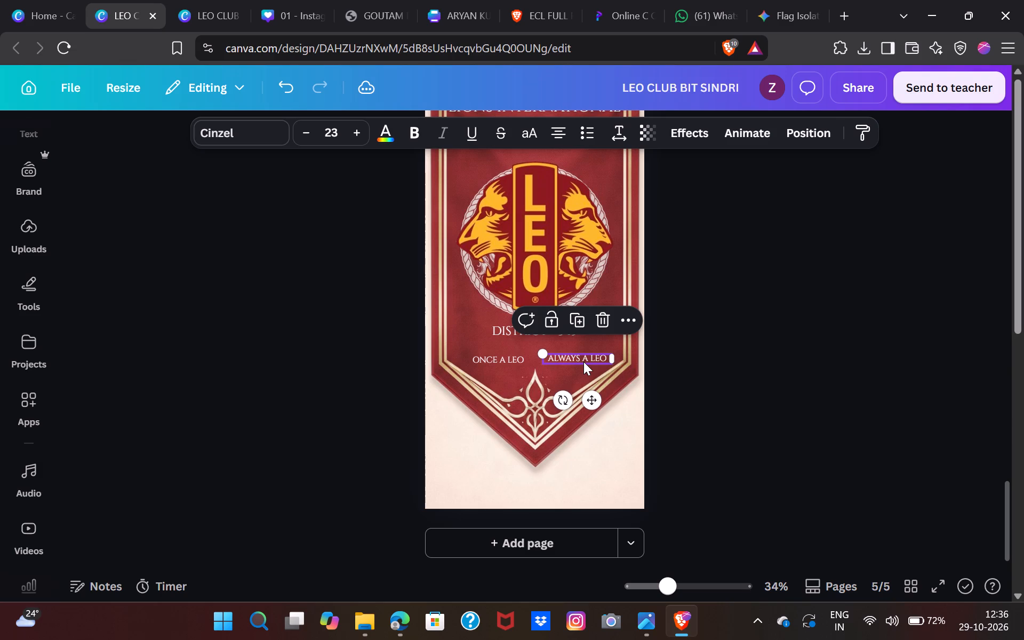
Nudge the ONCE A LEO text on page 5 four steps up to line up with ALWAYS A LEO.
left_click(489, 361)
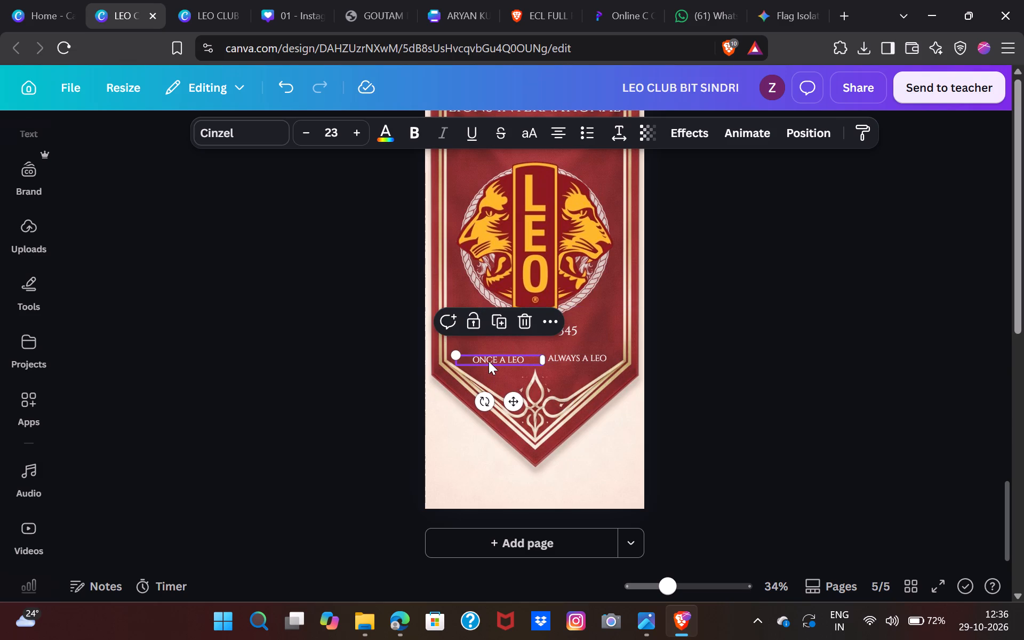
key("Up")
key("Up")
key("Up")
key("Up")
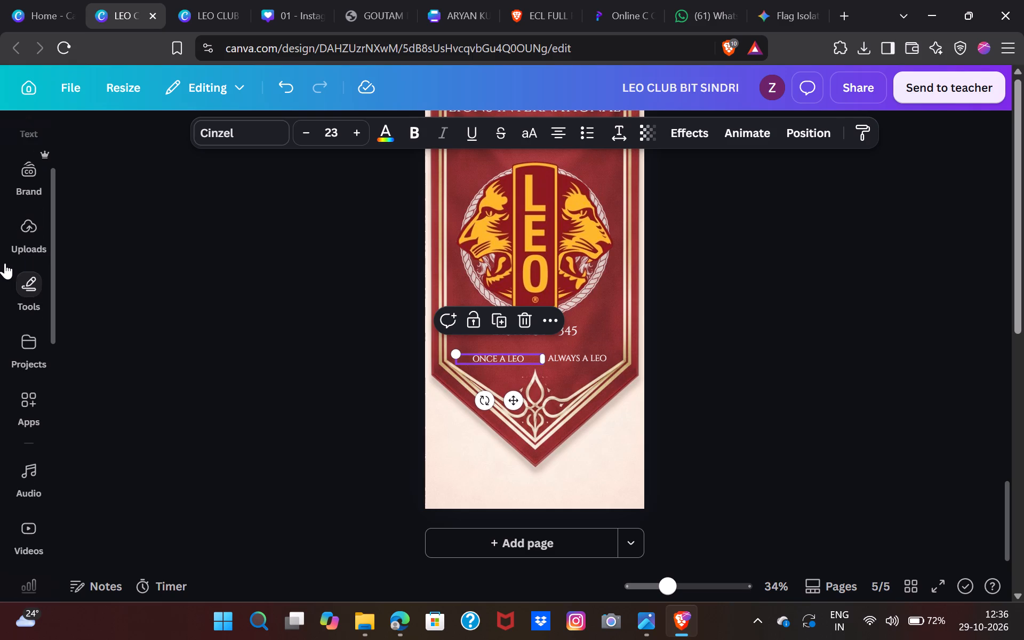
Search the templates for FLAG, then clear the search.
scroll(5, 263, "up", 4)
left_click(34, 131)
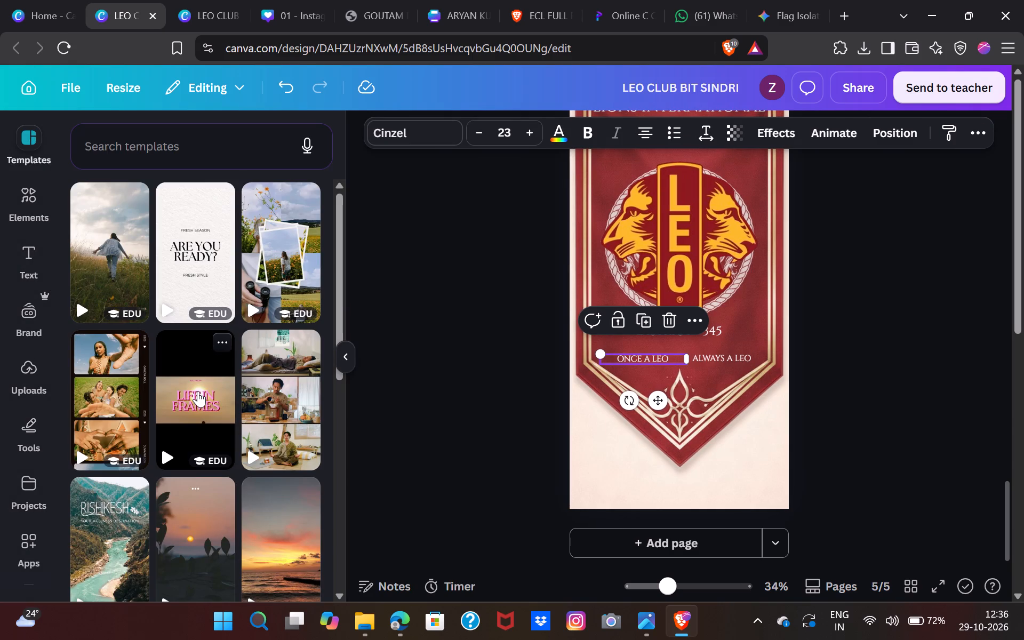
left_click(244, 162)
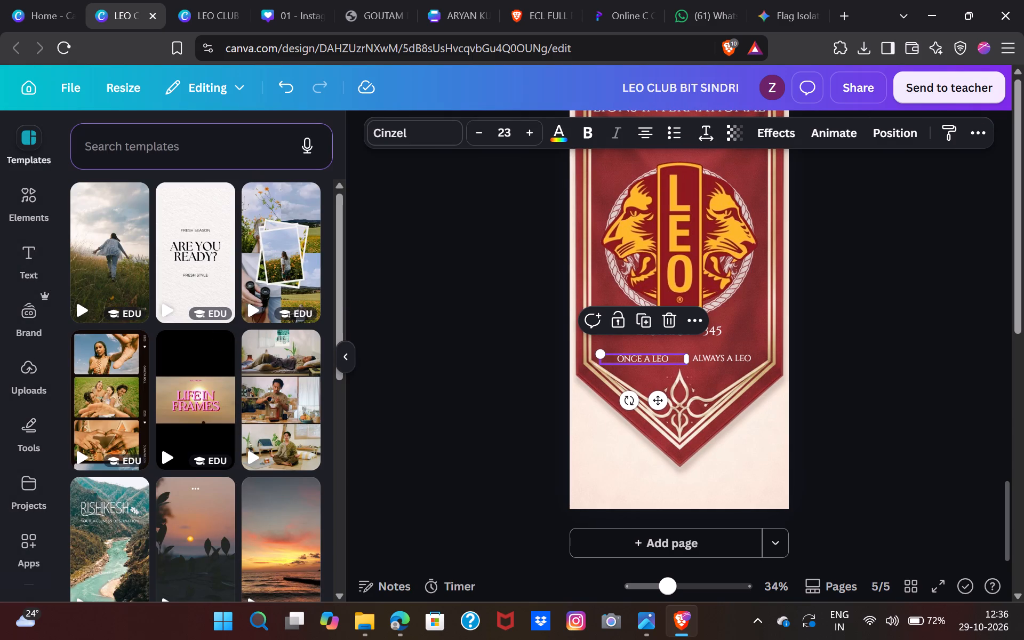
left_click(233, 156)
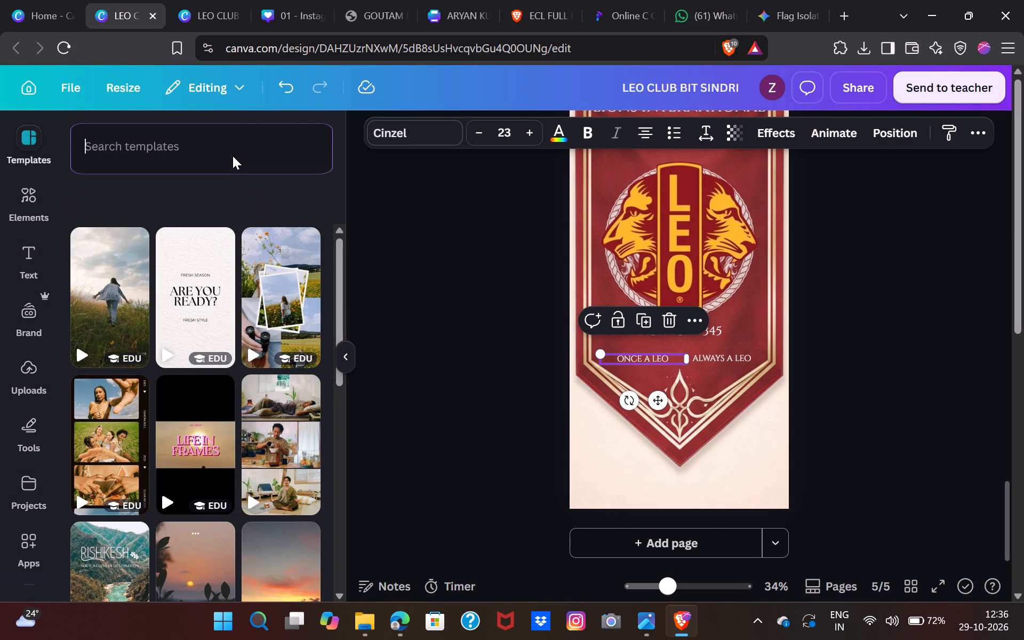
type("FL")
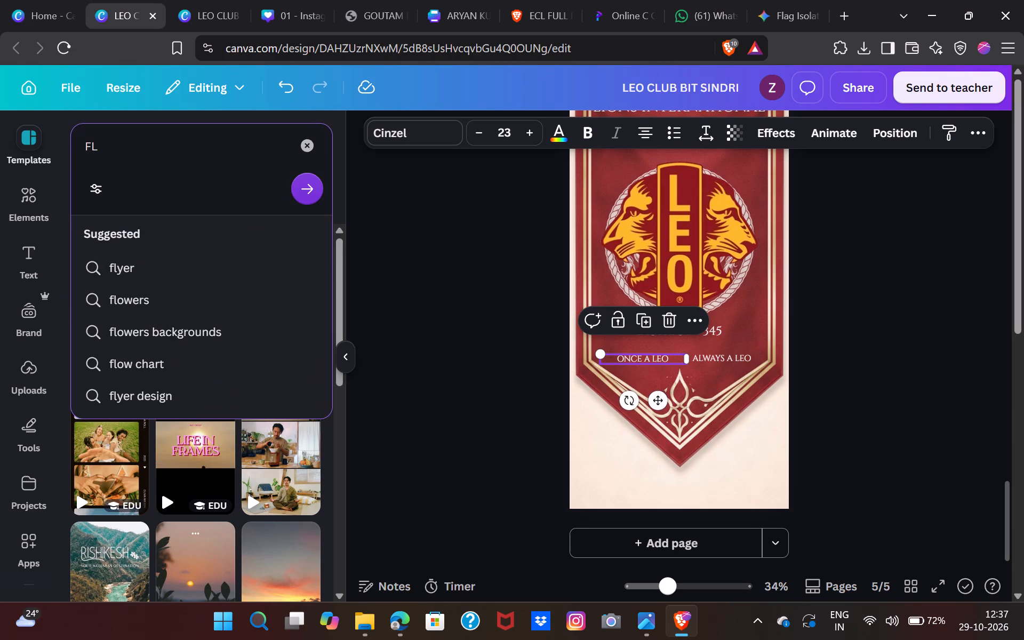
type("AG")
key("Return")
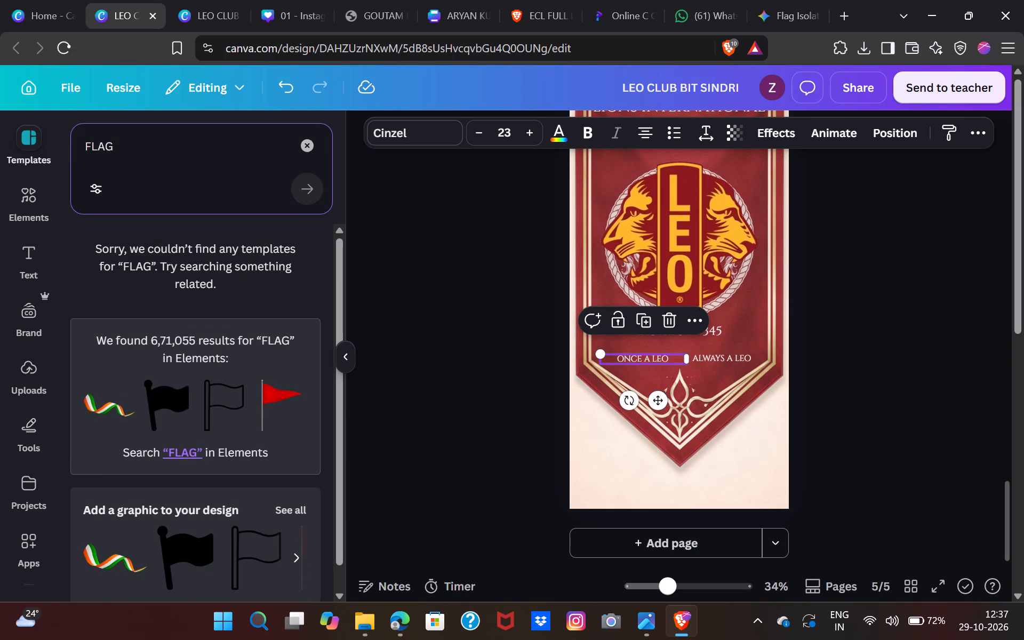
left_click(294, 148)
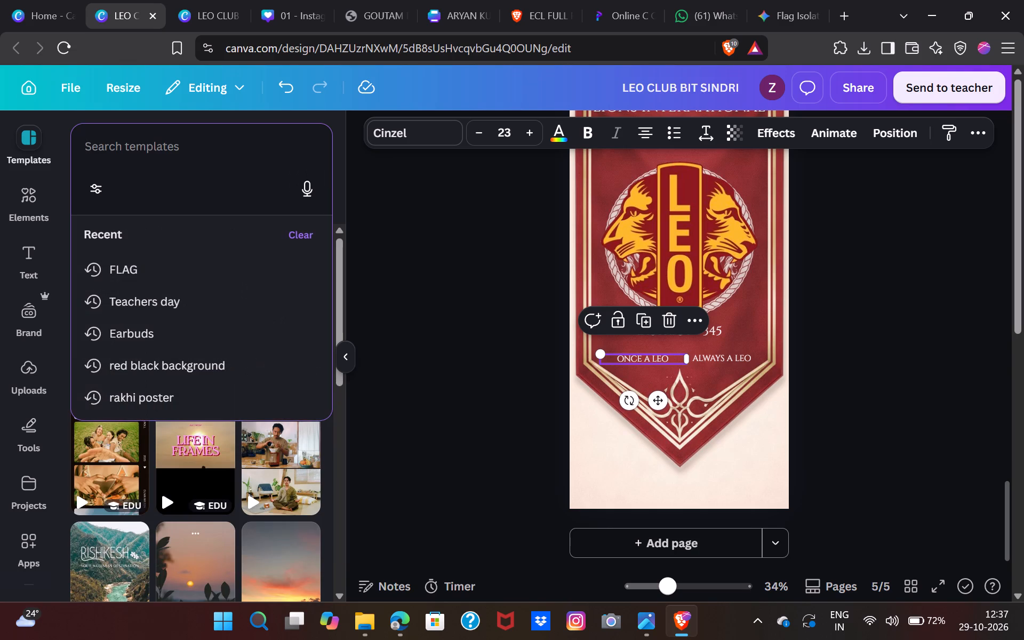
scroll(294, 148, "up", 5)
left_click(813, 278)
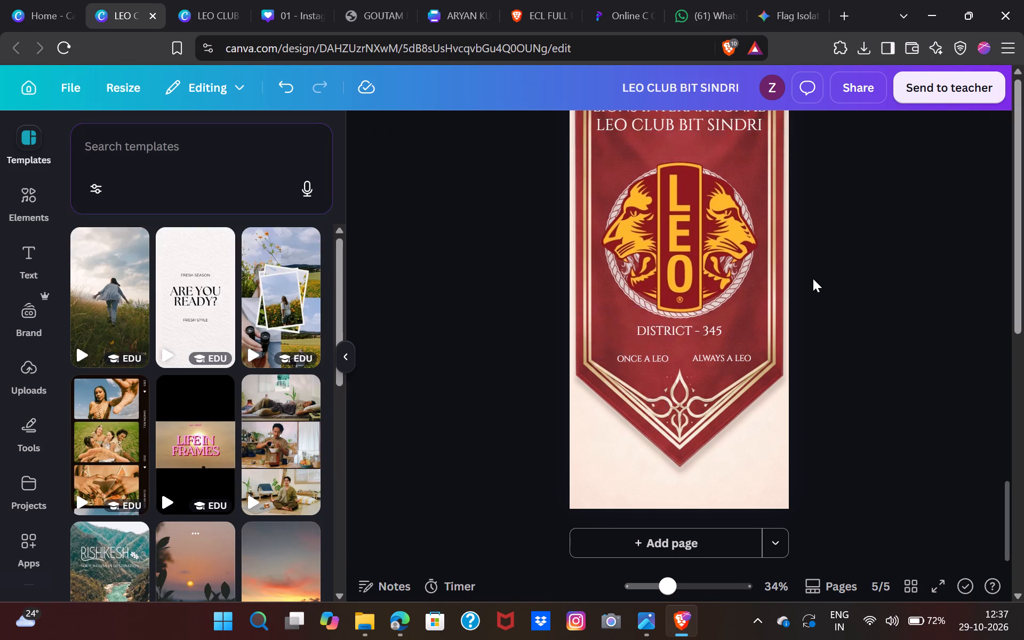
Return to page 4 and search the templates for pennant.
scroll(813, 278, "up", 5)
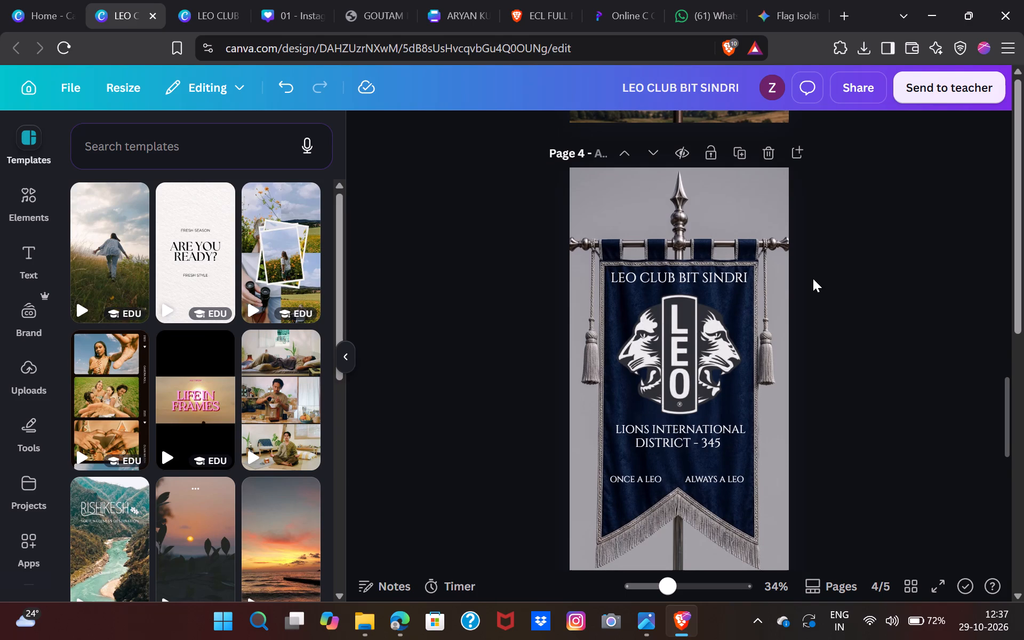
left_click(260, 144)
type("PE")
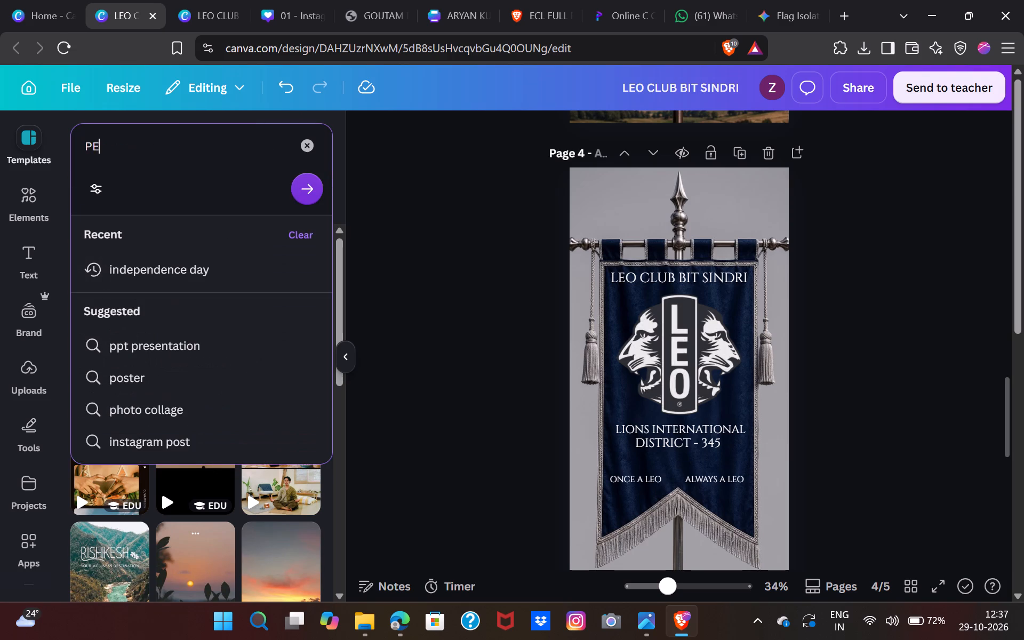
type("NN")
key("a")
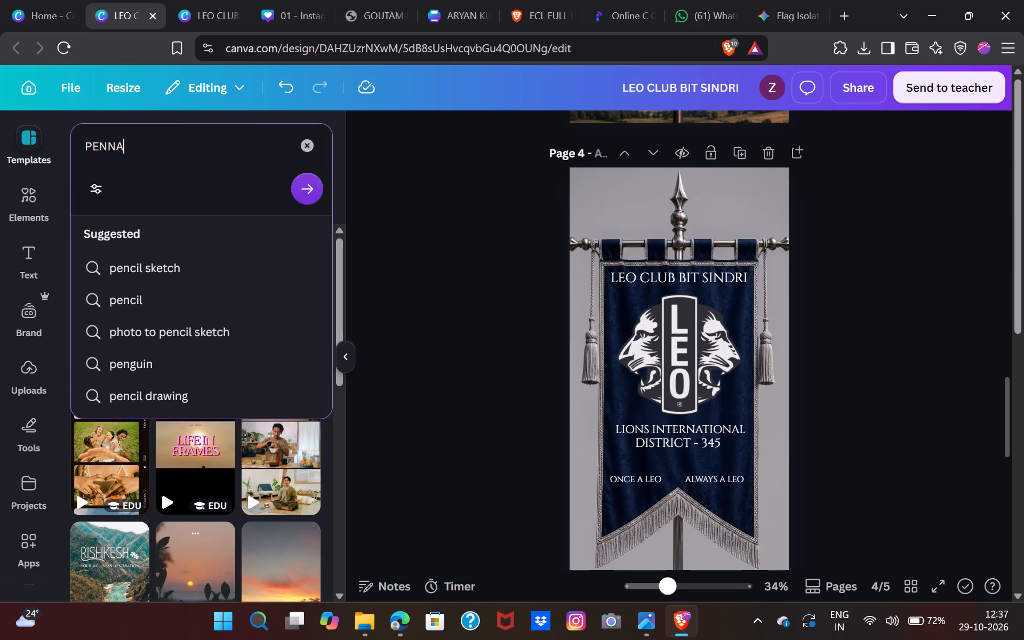
left_click(307, 262)
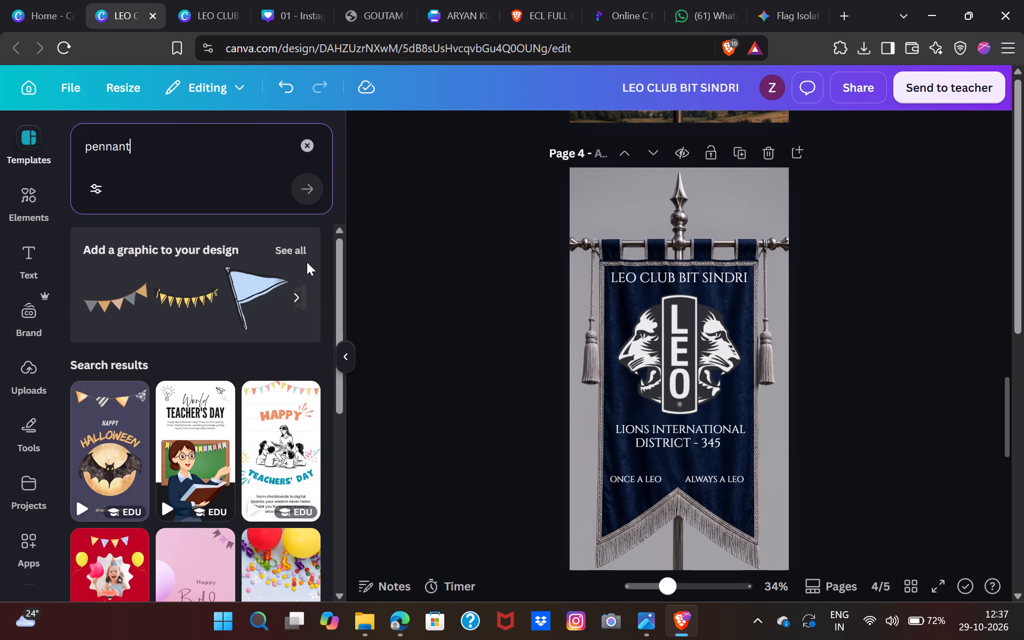
scroll(307, 262, "down", 1)
Replace the template search with BANNER and browse the matching elements, including shapes.
left_click(299, 153)
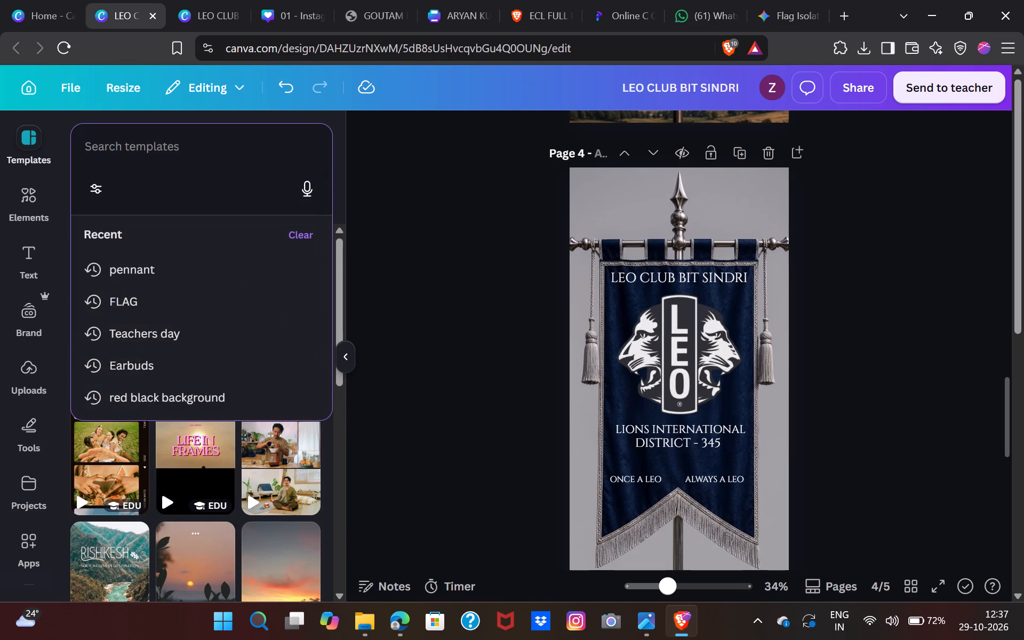
type("BANNER")
key("Return")
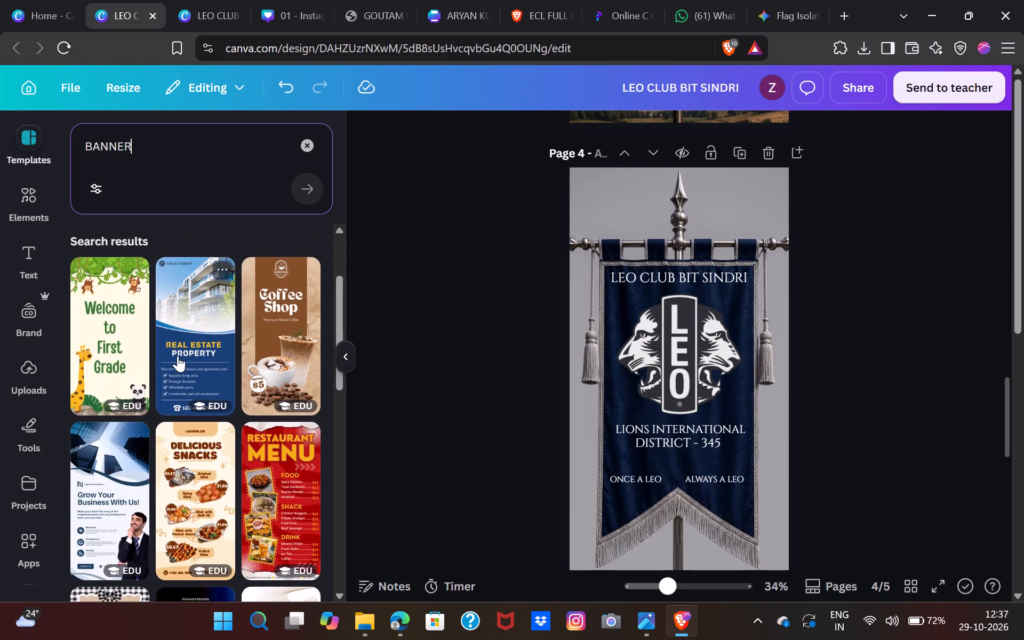
left_click(287, 245)
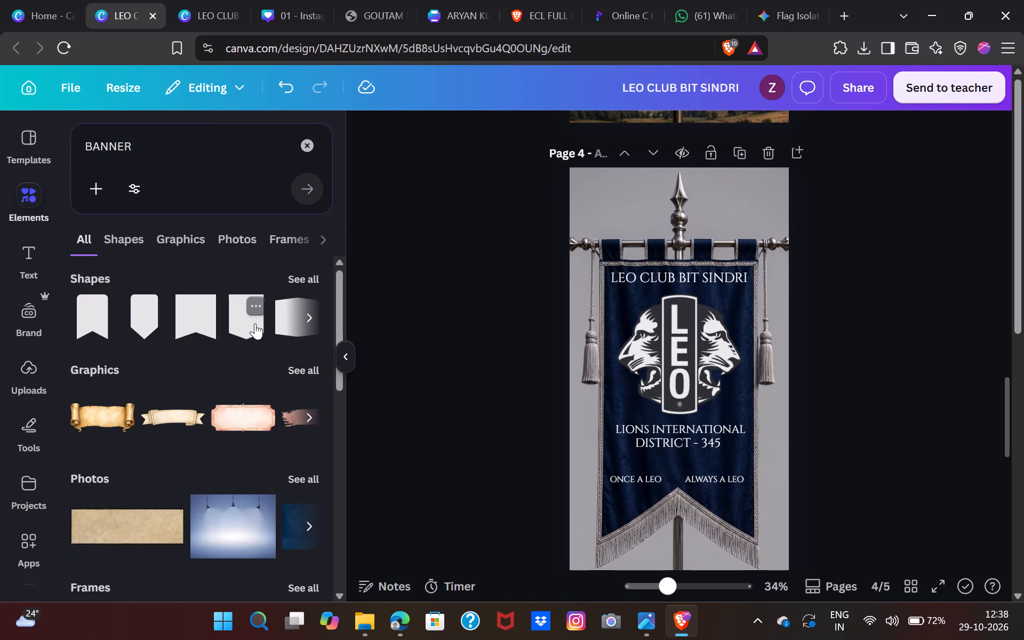
scroll(255, 323, "left", 2)
scroll(255, 323, "right", 3)
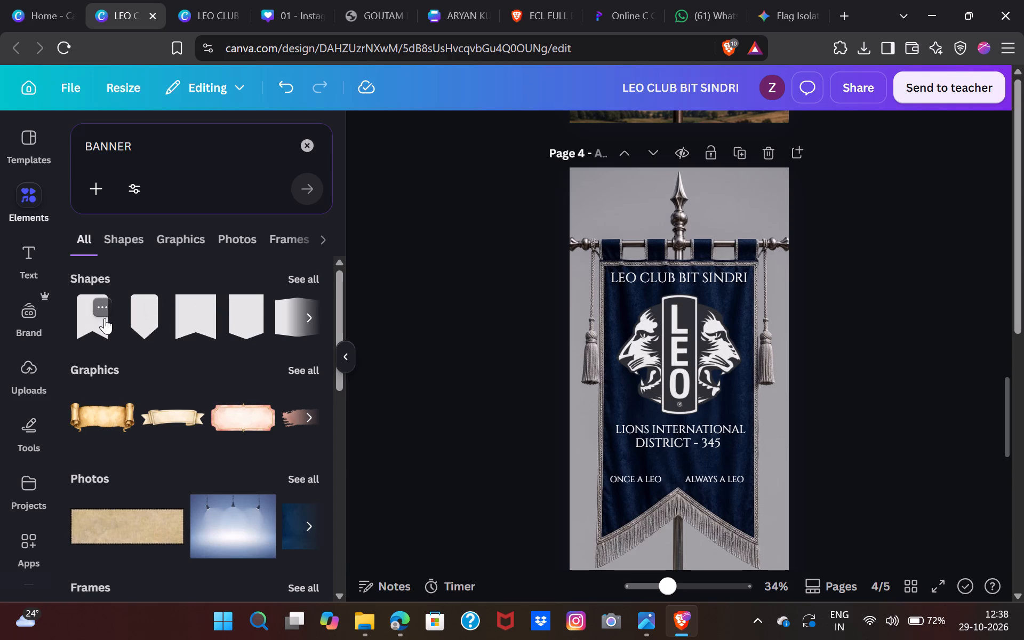
Add the narrow banner shape with the notched bottom to page 4 and enlarge it to span the full page width.
left_click(105, 318)
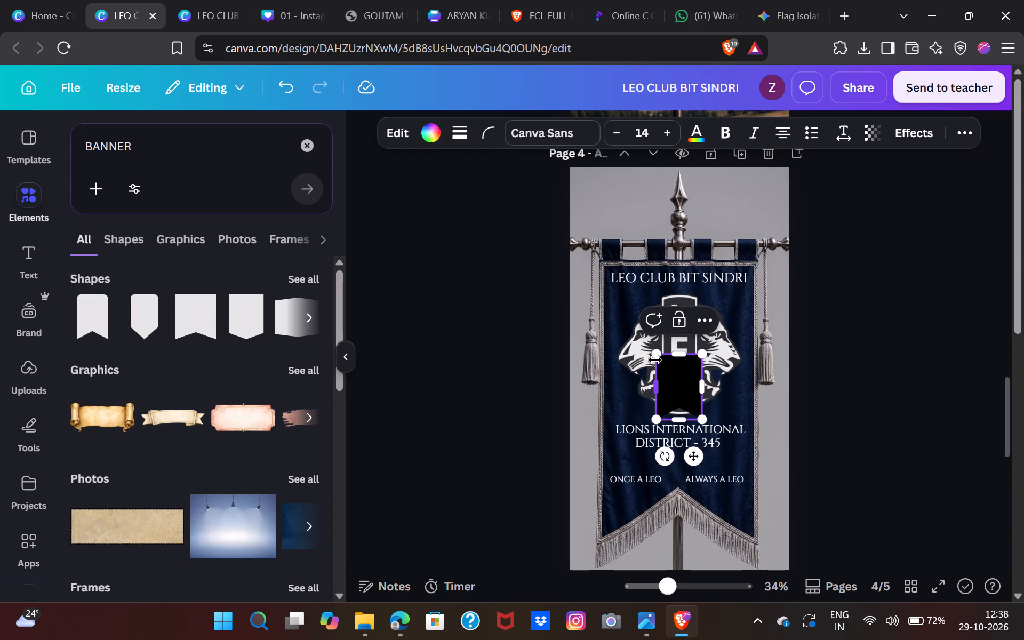
left_click_drag(653, 355, 628, 325)
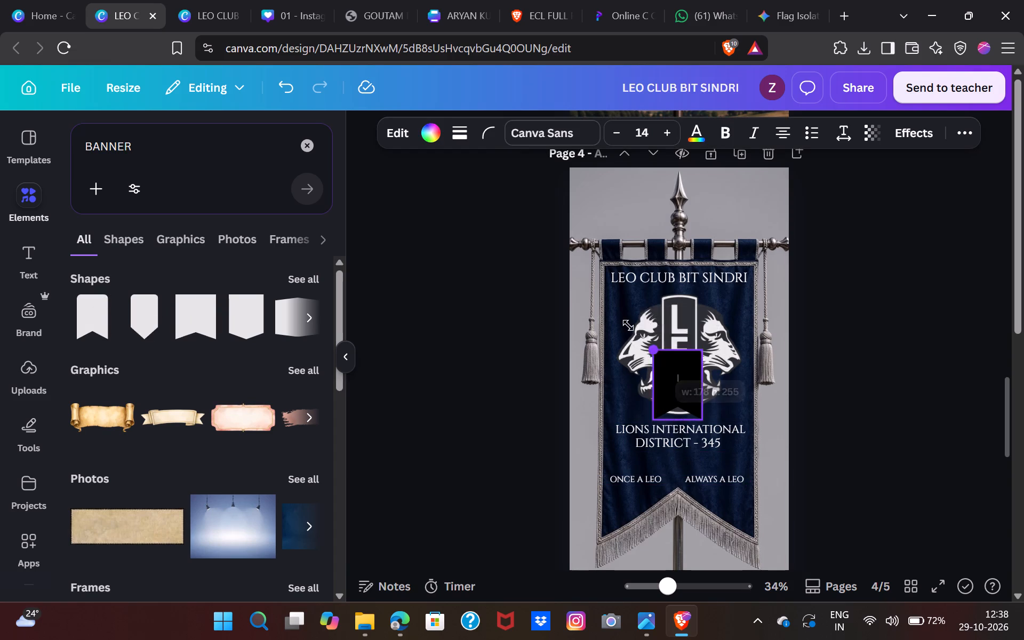
left_click_drag(628, 325, 570, 226)
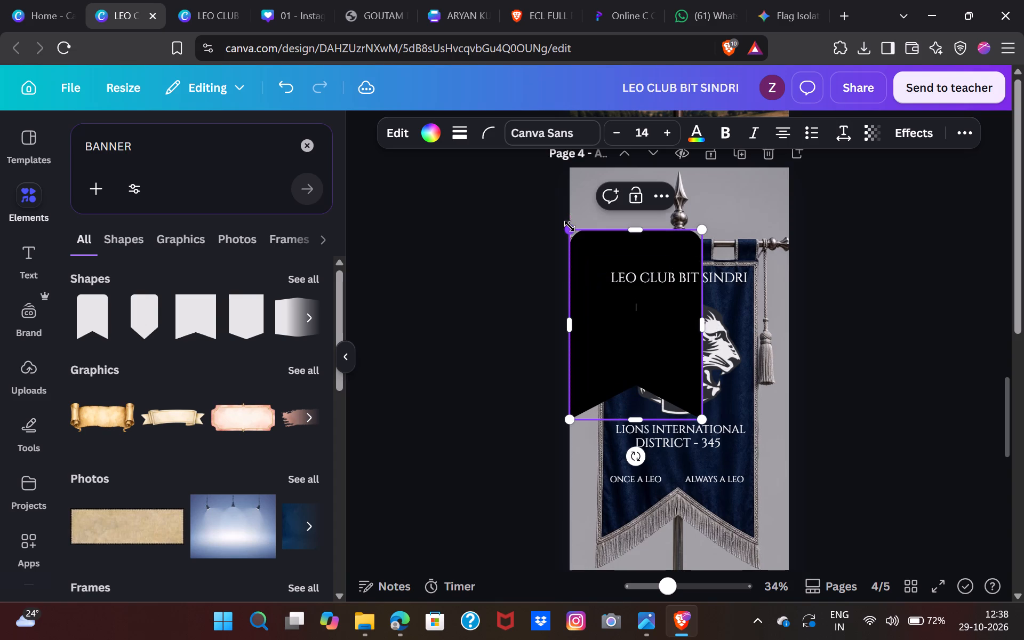
left_click_drag(705, 417, 725, 437)
left_click_drag(725, 437, 805, 526)
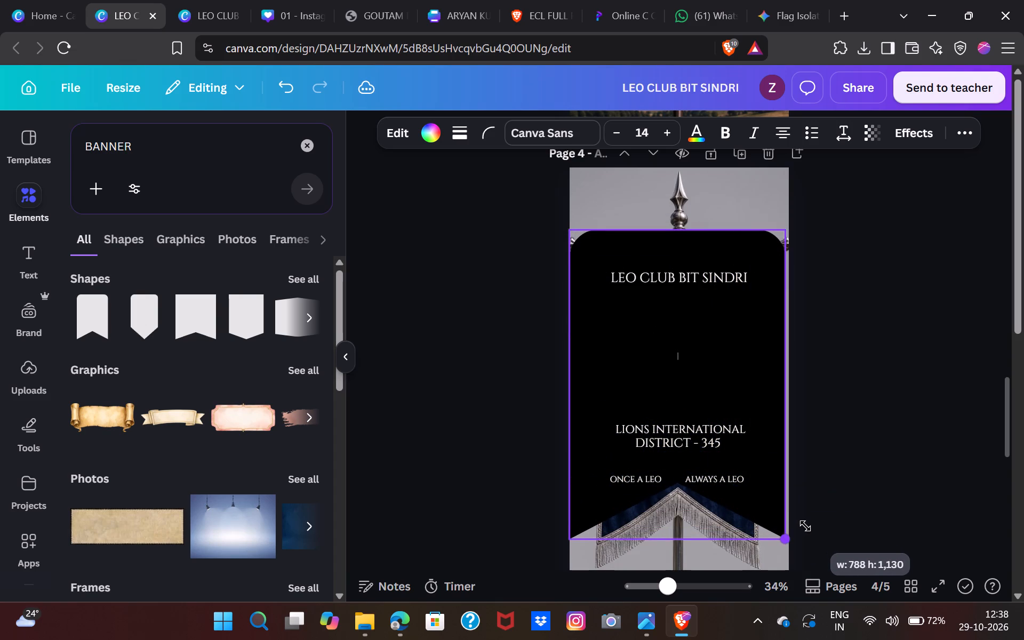
left_click_drag(805, 526, 806, 527)
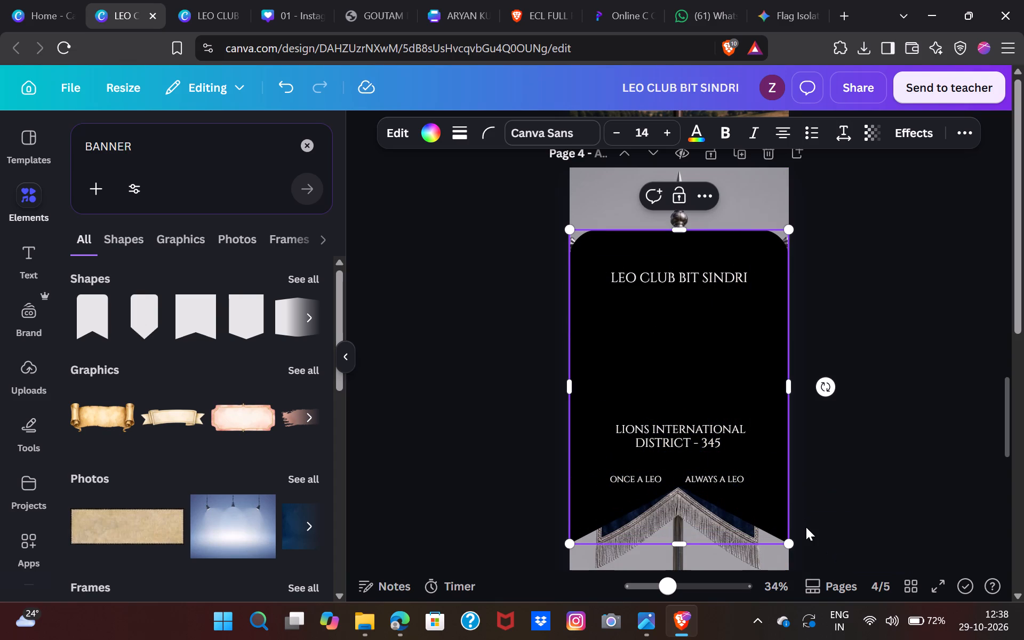